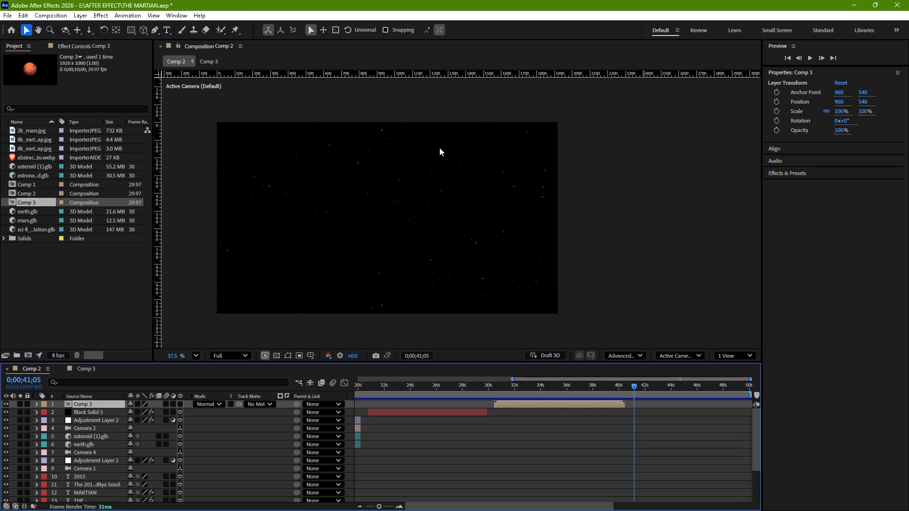
Play back Comp 2 from about 23 s to examine the transition from the space station shot to Mars.
left_click(205, 59)
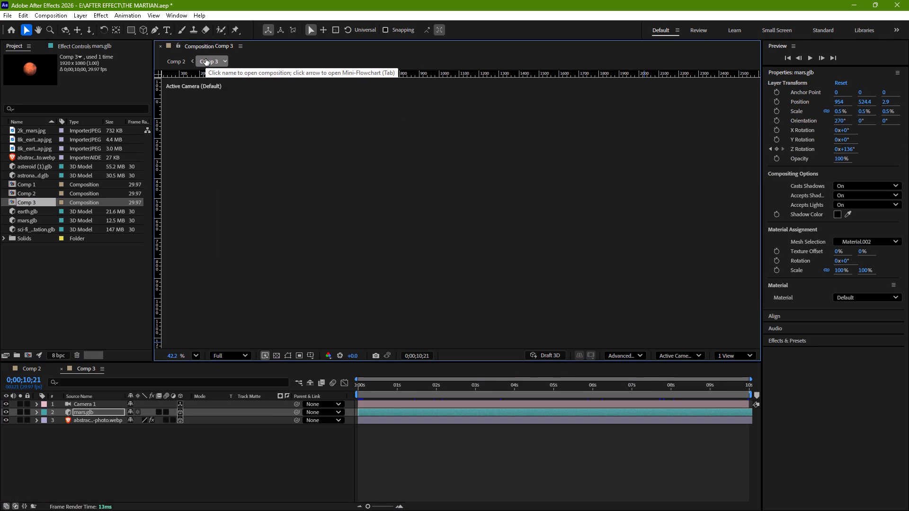
left_click(181, 61)
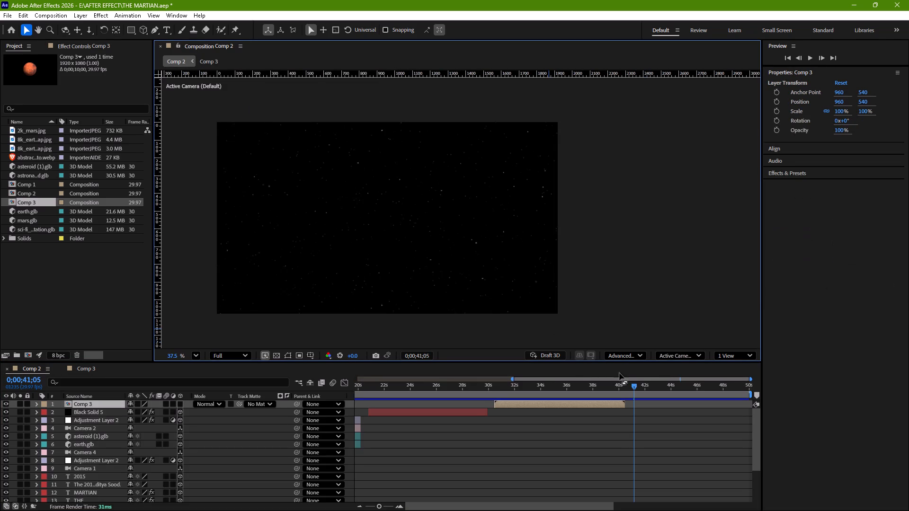
left_click_drag(634, 384, 551, 396)
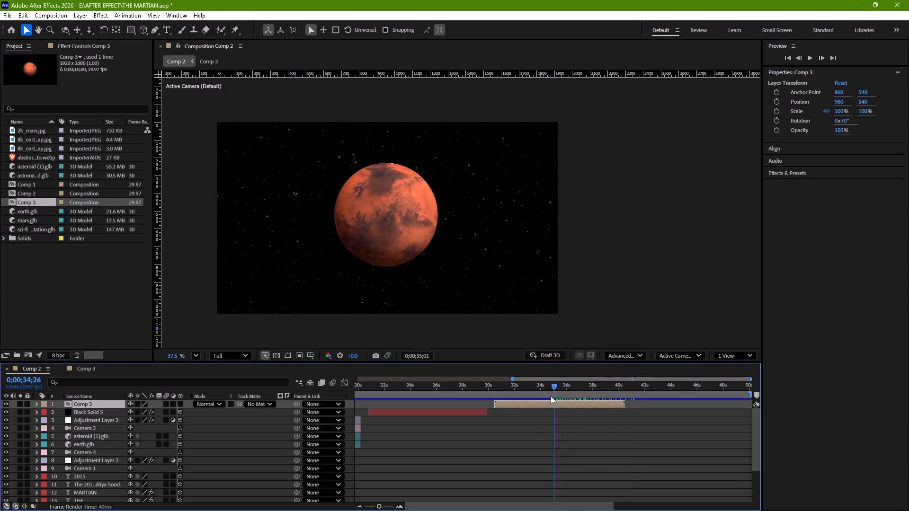
left_click_drag(551, 396, 463, 403)
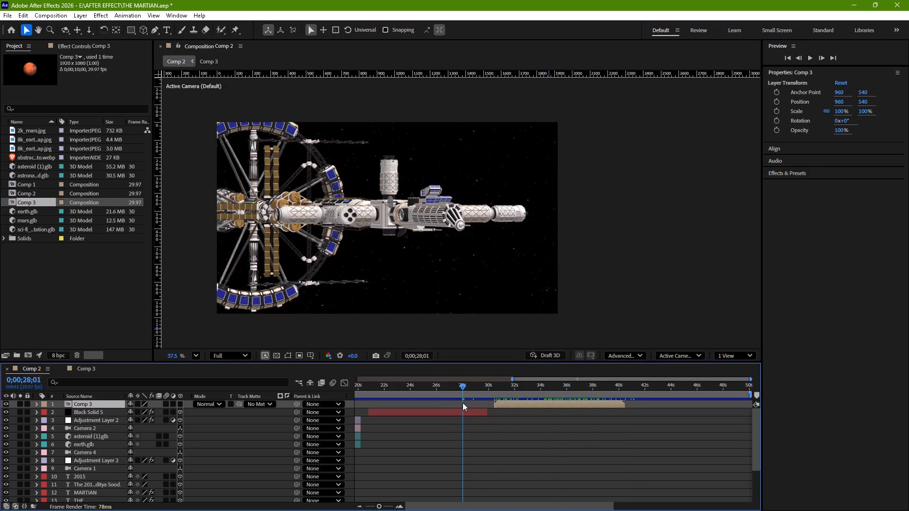
left_click_drag(463, 403, 404, 404)
key("space")
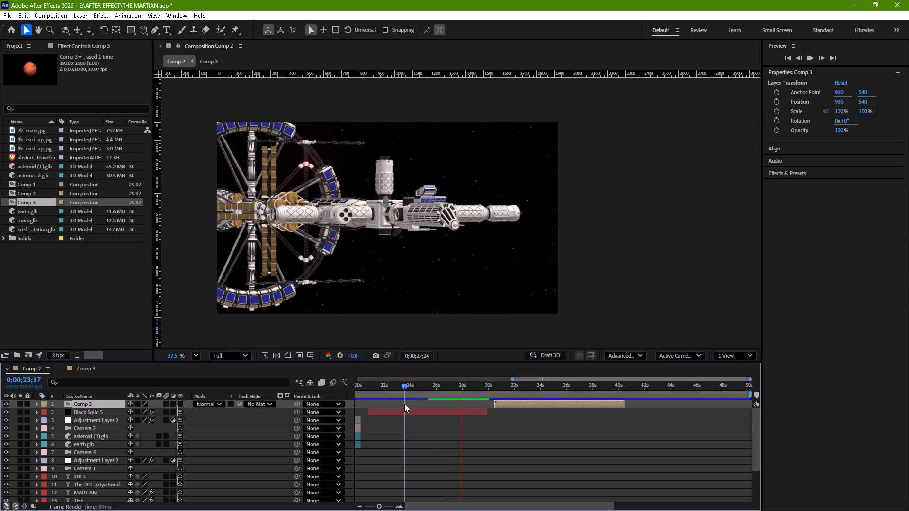
key("space")
scroll(457, 427, "down", 6)
scroll(457, 427, "up", 2)
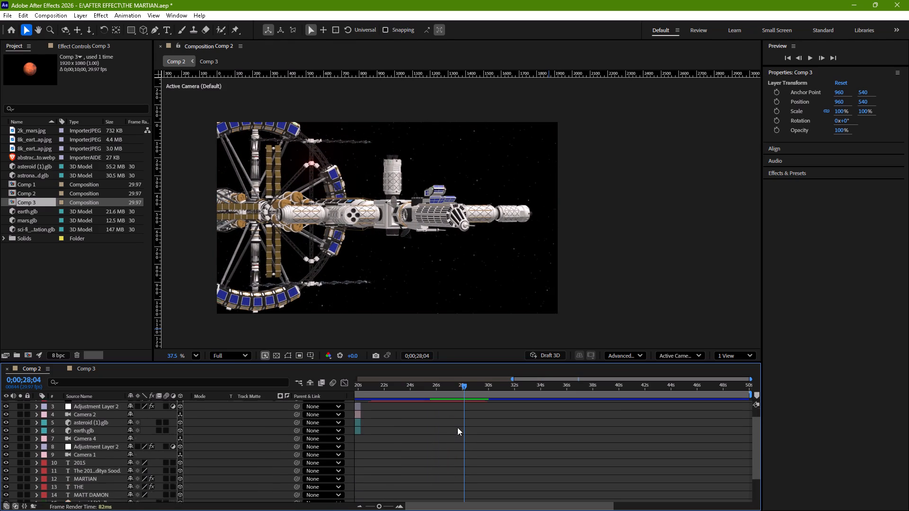
scroll(457, 427, "up", 2)
key("space")
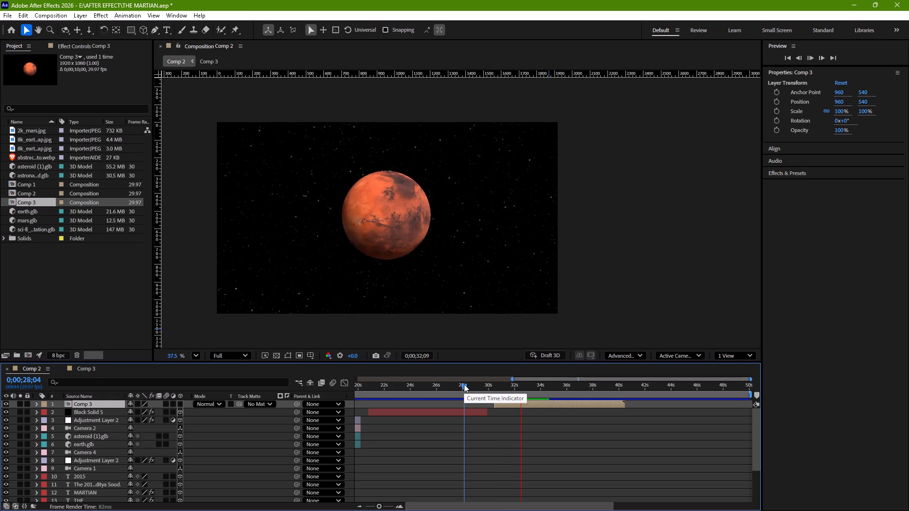
key("space")
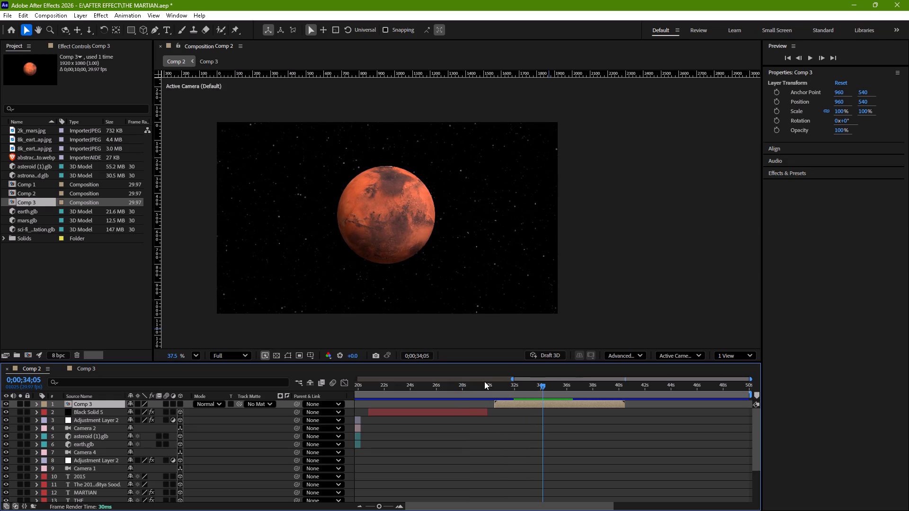
Play back the Mars clip in Comp 2 from its start at about 30 s to check its motion and ending.
left_click_drag(543, 385, 499, 390)
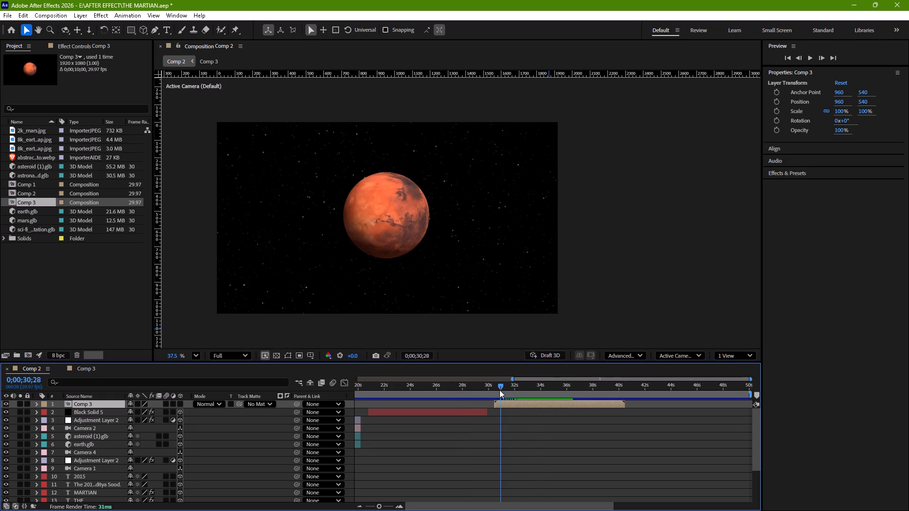
left_click_drag(499, 390, 491, 388)
key("space")
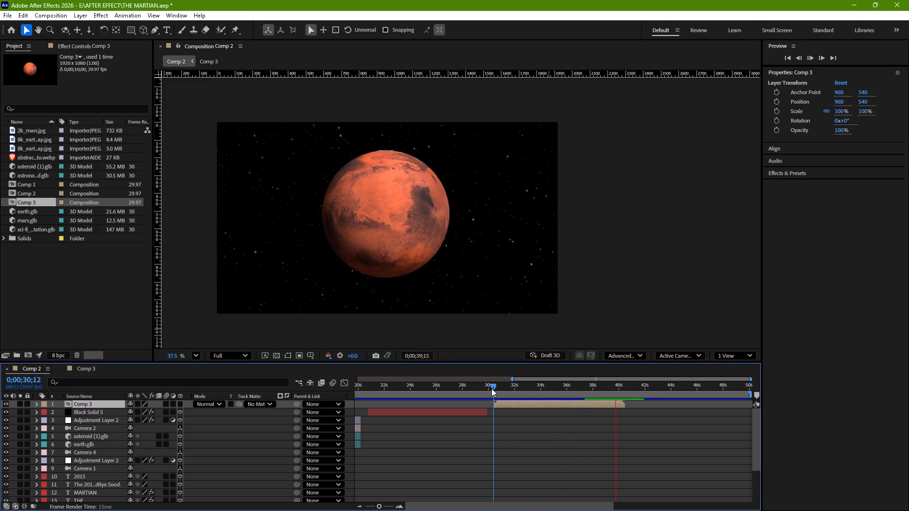
key("space")
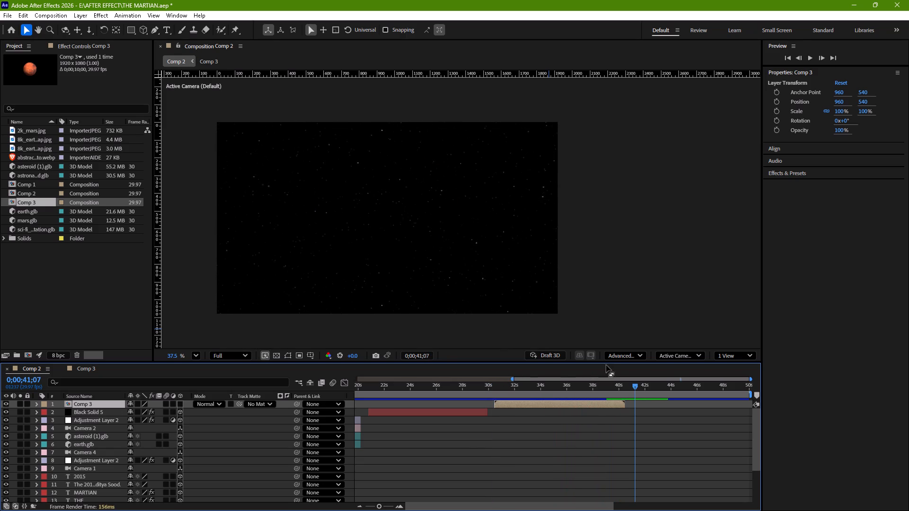
left_click_drag(635, 386, 496, 399)
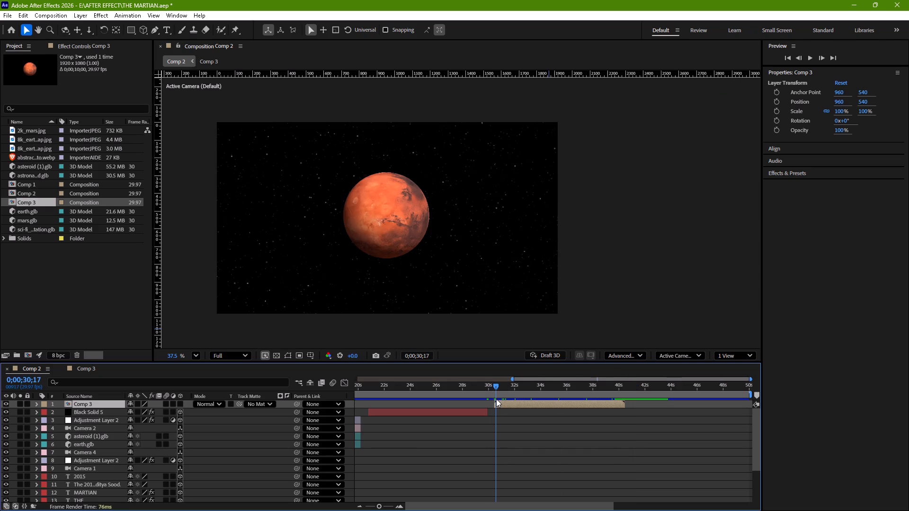
key("space")
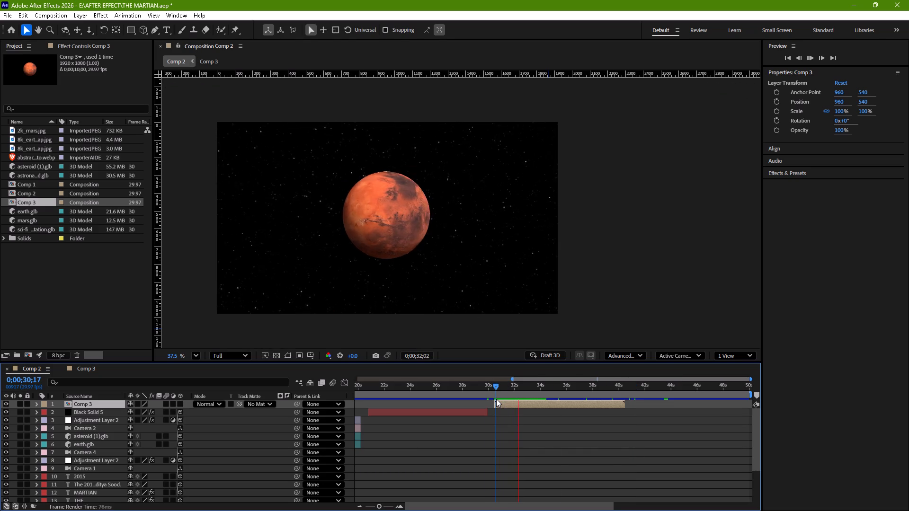
key("space")
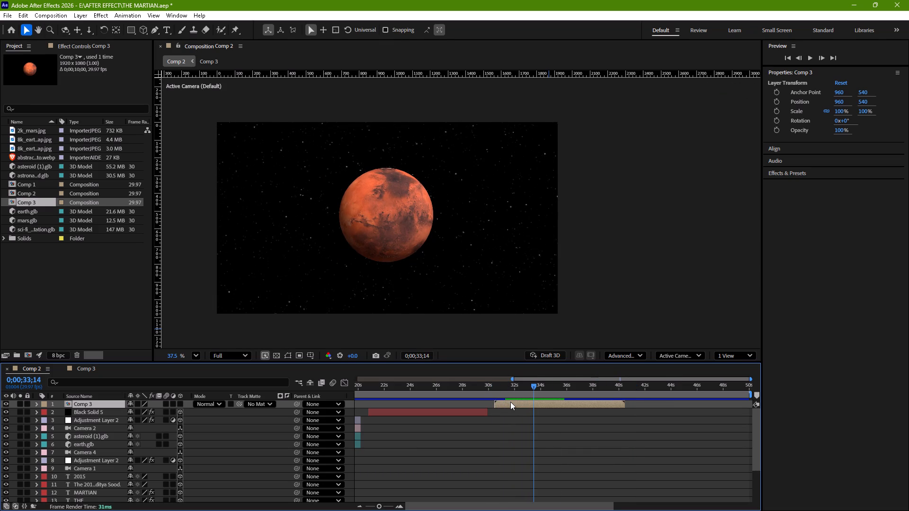
Delete the Comp 3 layer from Comp 2.
left_click(510, 402)
key("Delete")
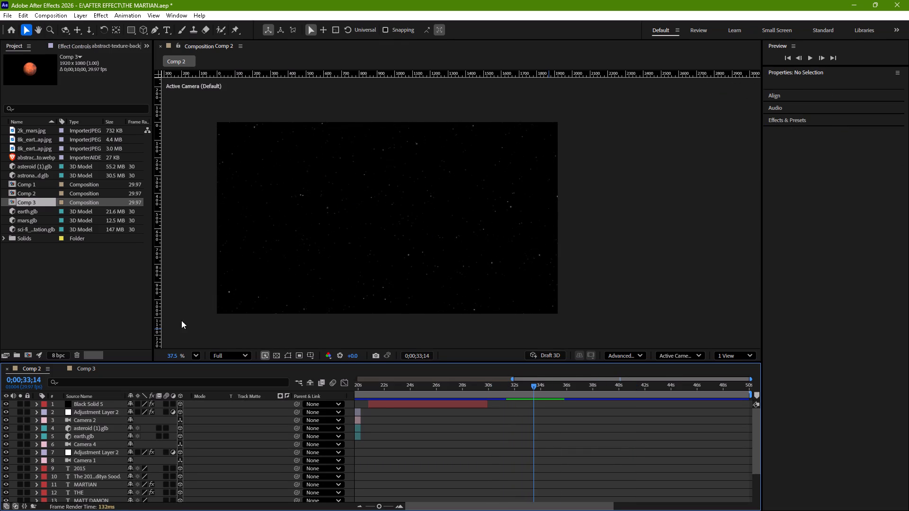
Play back Comp 3's Mars animation from its start for reference and return to Comp 2.
left_click(58, 287)
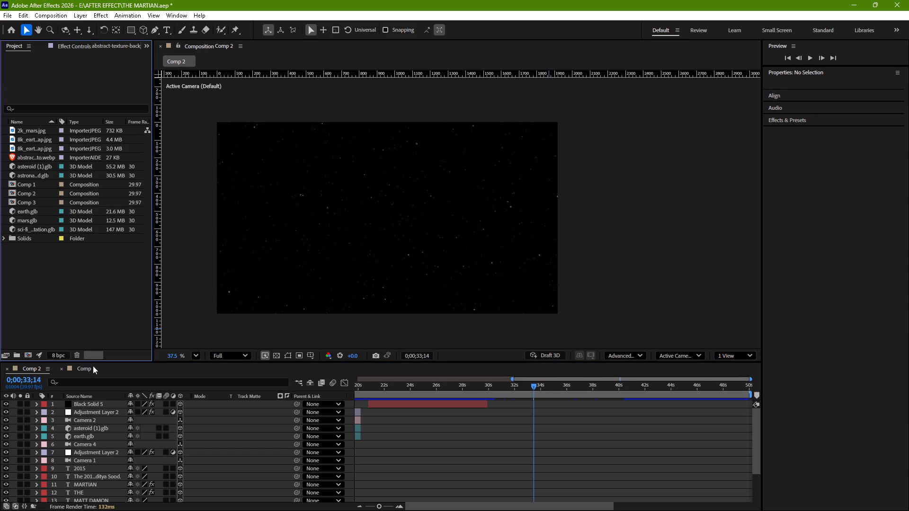
left_click(93, 366)
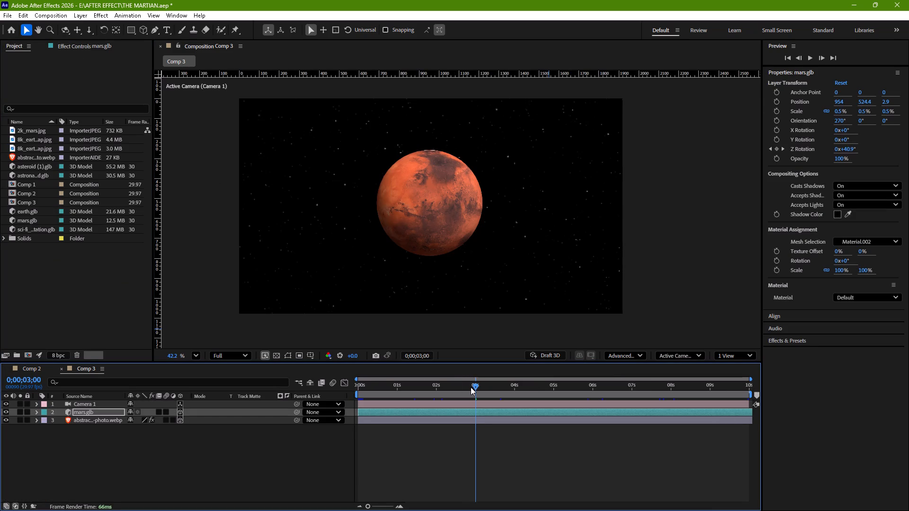
left_click_drag(471, 387, 318, 402)
key("space")
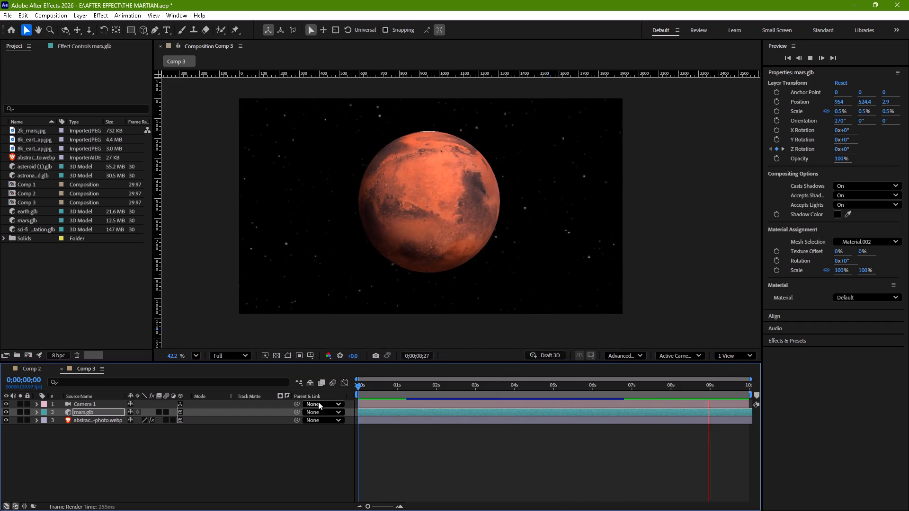
key("space")
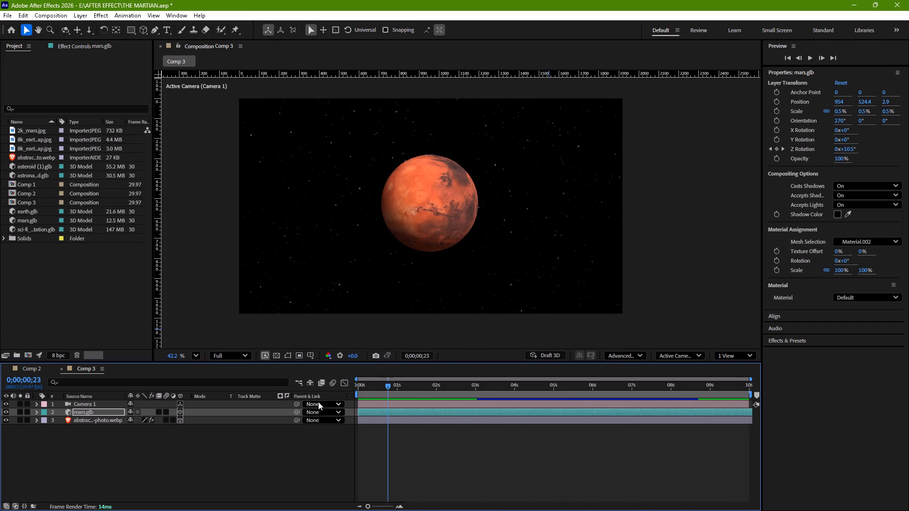
left_click(37, 365)
left_click(68, 285)
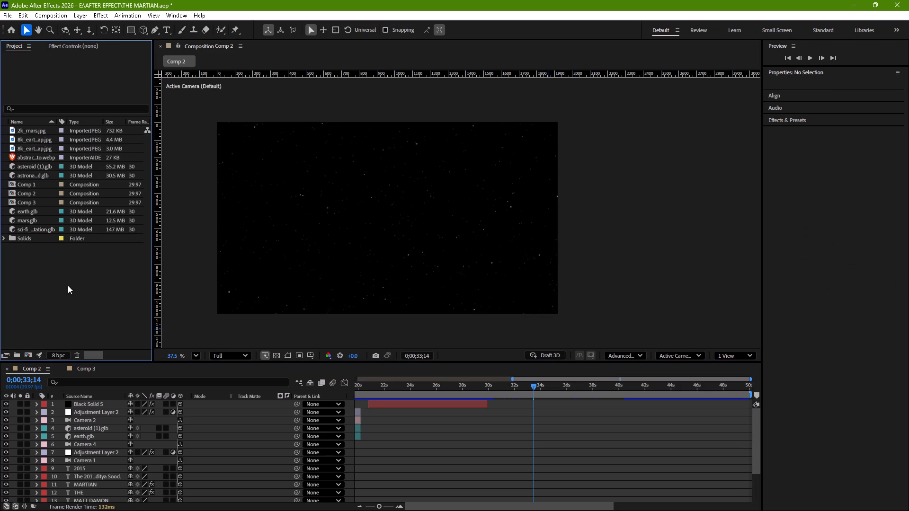
left_click(87, 364)
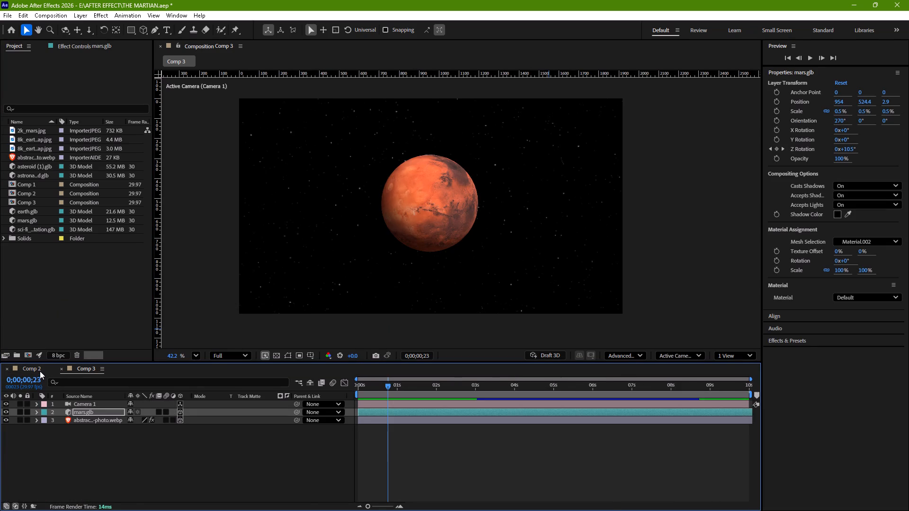
left_click(40, 371)
scroll(515, 426, "up", 3)
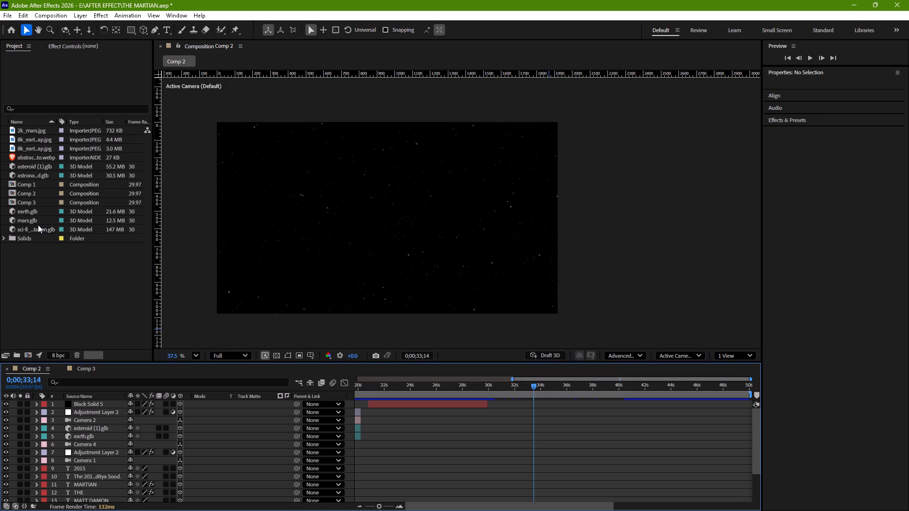
Add mars.glb as the top layer of Comp 2, trimmed and positioned to span about 31 s to 41 s.
left_click_drag(42, 221, 90, 403)
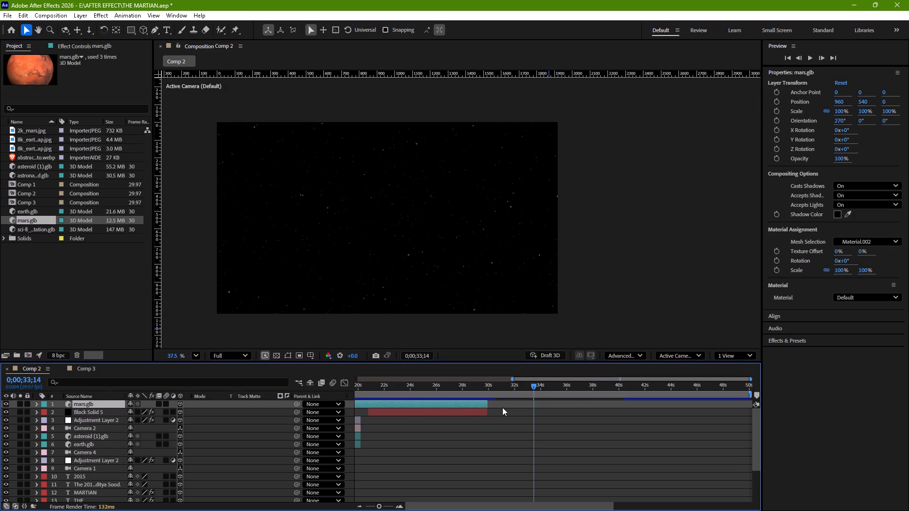
left_click_drag(448, 405, 667, 414)
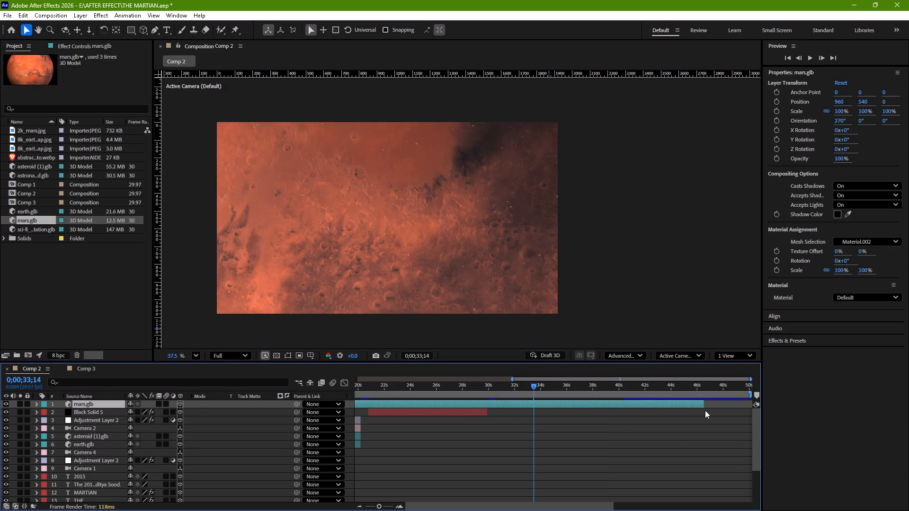
left_click_drag(702, 403, 450, 429)
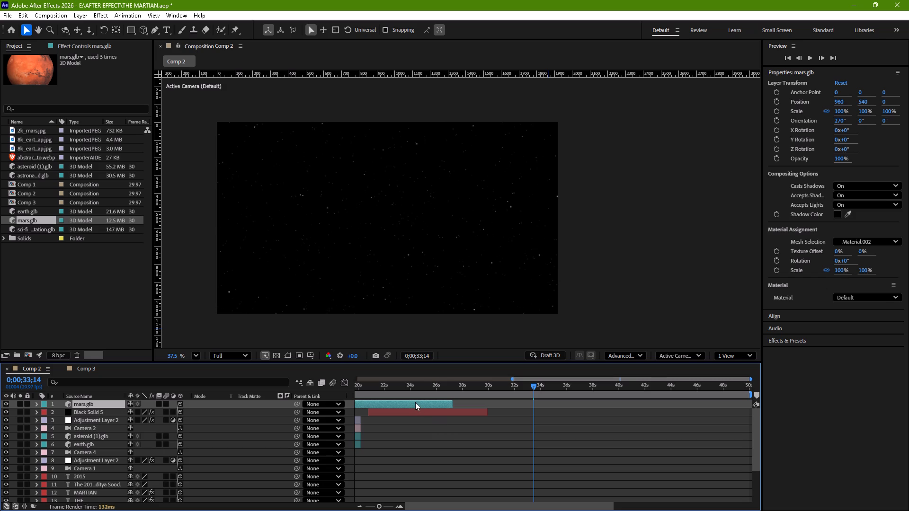
left_click_drag(415, 402, 604, 409)
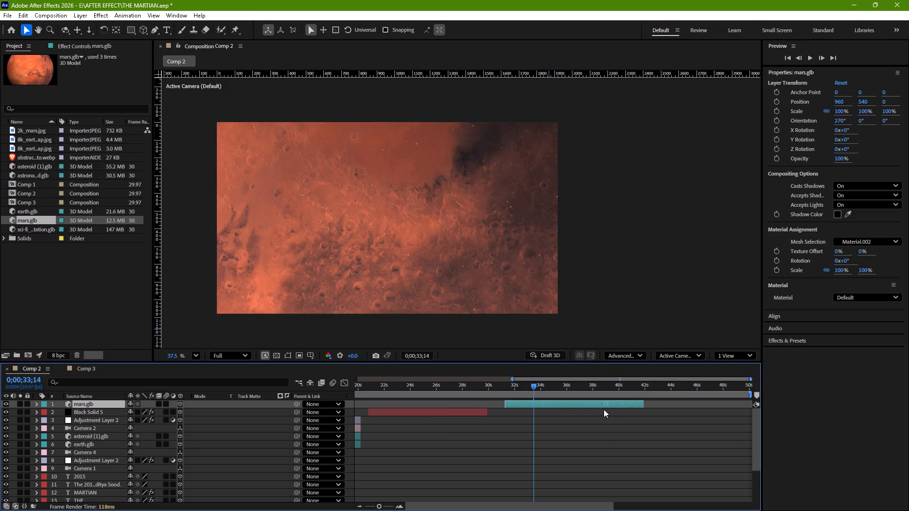
left_click_drag(604, 409, 599, 412)
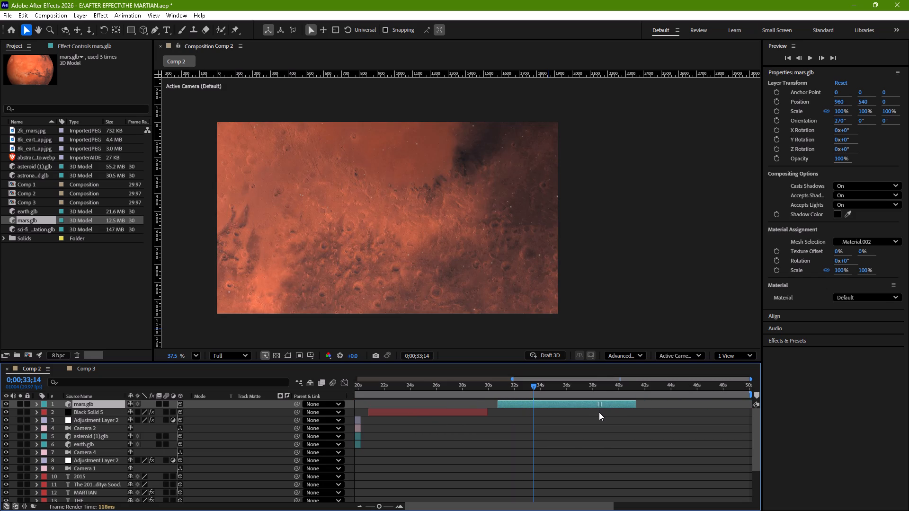
left_click_drag(599, 412, 599, 412)
left_click_drag(636, 404, 625, 407)
left_click_drag(625, 407, 631, 407)
Set the mars.glb layer's scale to 0.5% on all axes.
left_click(575, 402)
key("s")
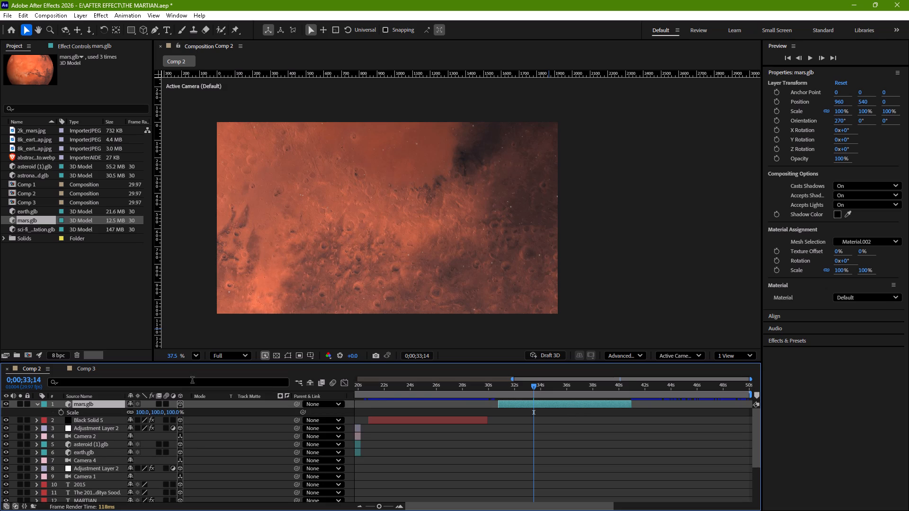
left_click(172, 414)
type("0.5")
key("Return")
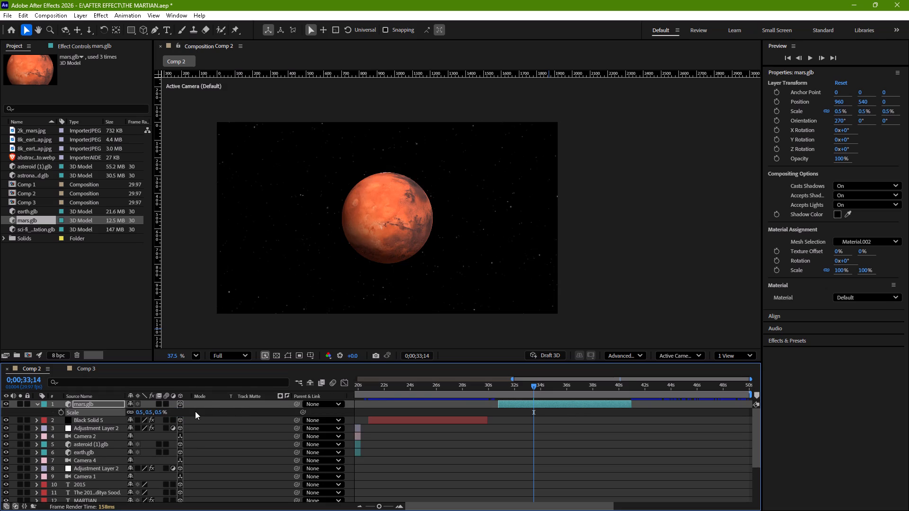
Rotate the mars.glb layer to a Y Rotation of 5° and a Z Rotation of 31°.
key("r")
left_click_drag(143, 437, 144, 437)
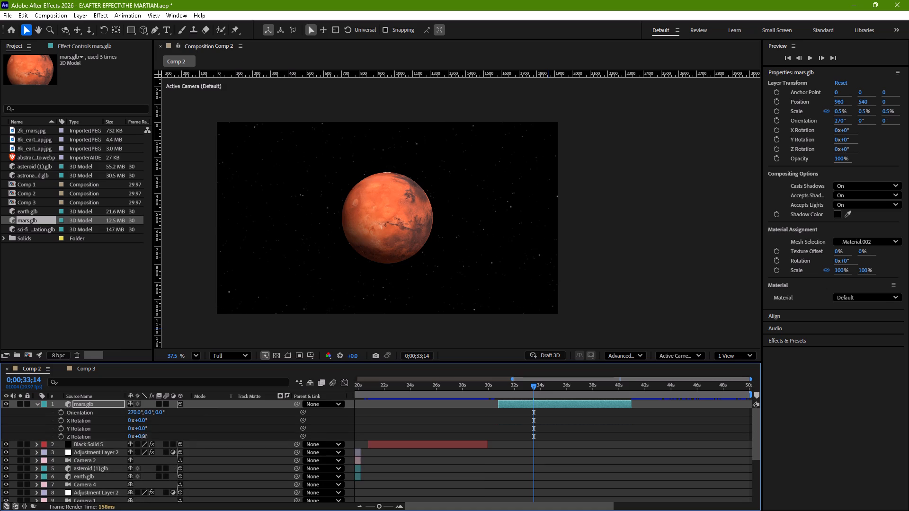
left_click_drag(144, 437, 153, 437)
left_click(143, 429)
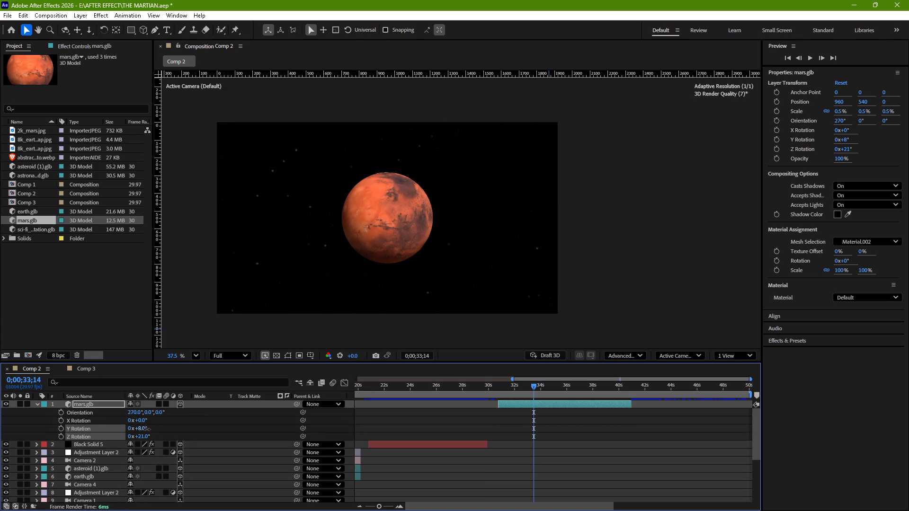
left_click_drag(143, 435, 146, 435)
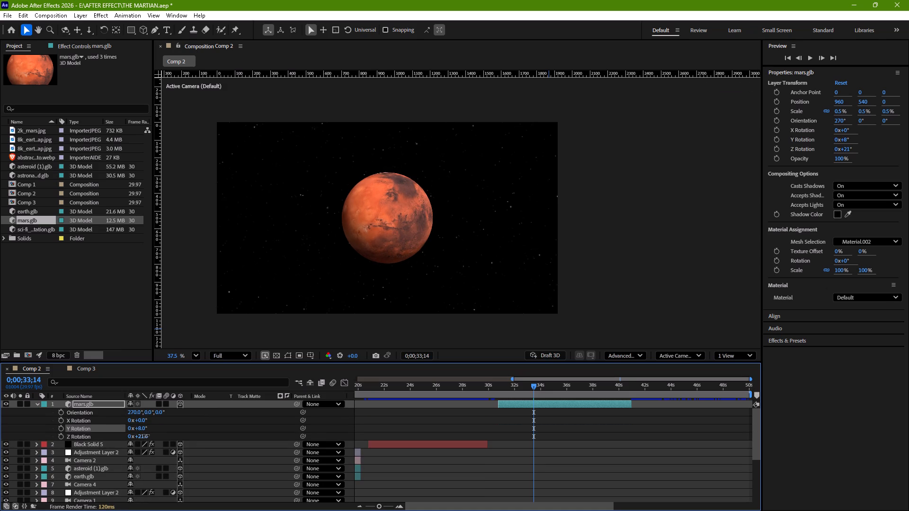
left_click_drag(146, 435, 148, 435)
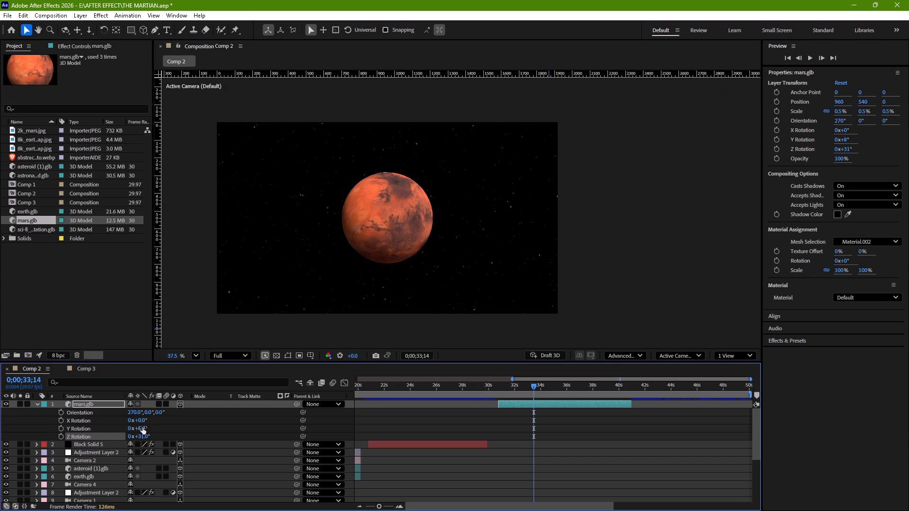
left_click(143, 427)
key("5")
key("Return")
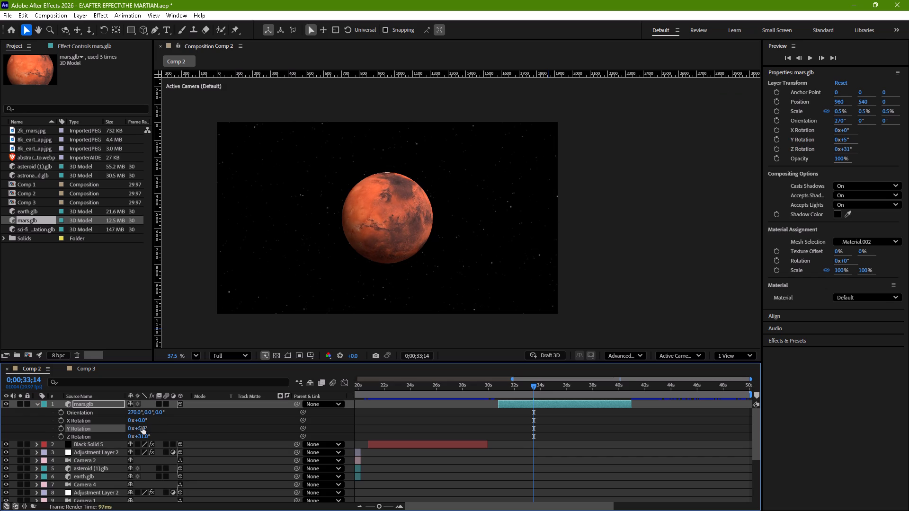
Try Z Rotation values up to about 169° on mars.glb and settle on 2°, keeping Y Rotation at 5°.
left_click(142, 436)
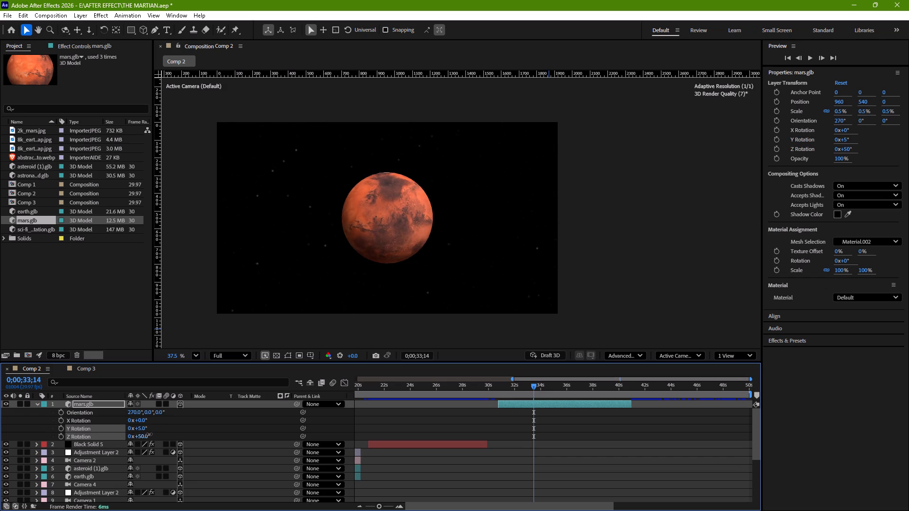
left_click(142, 430)
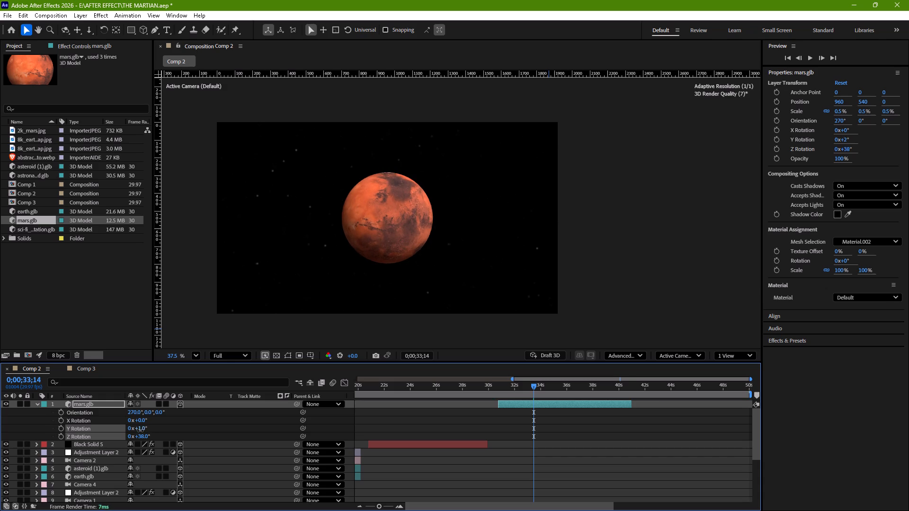
left_click_drag(143, 438, 145, 434)
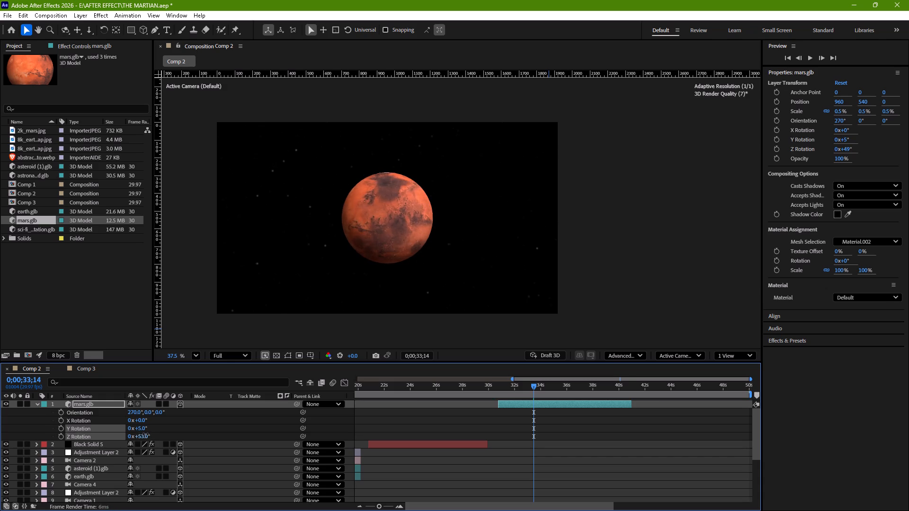
left_click_drag(145, 434, 167, 433)
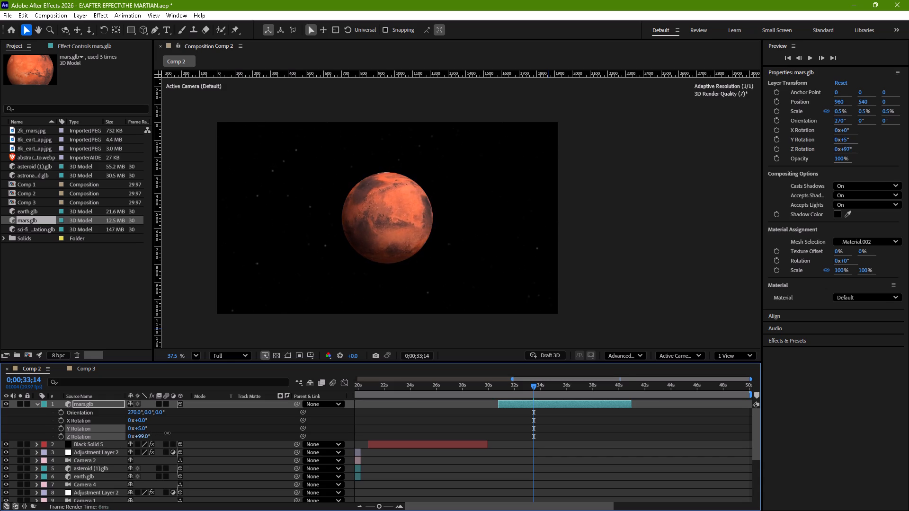
left_click_drag(167, 433, 198, 432)
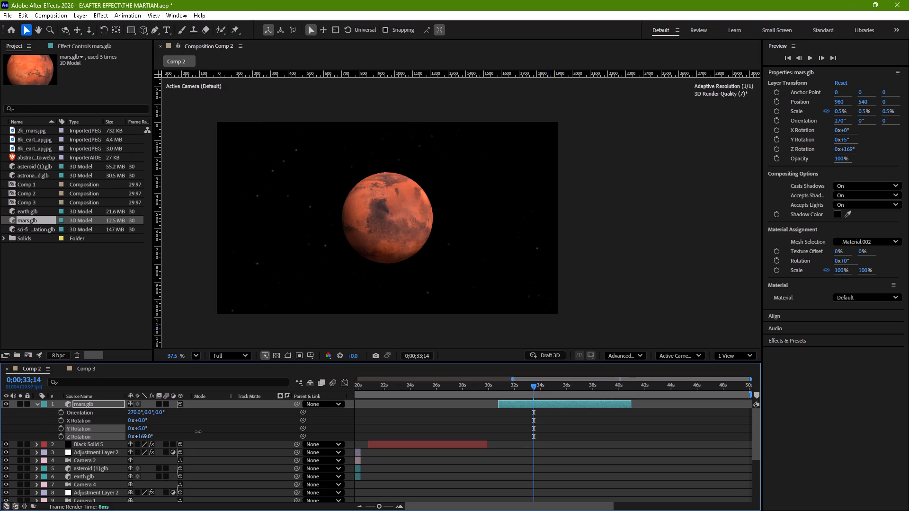
left_click_drag(198, 432, 138, 442)
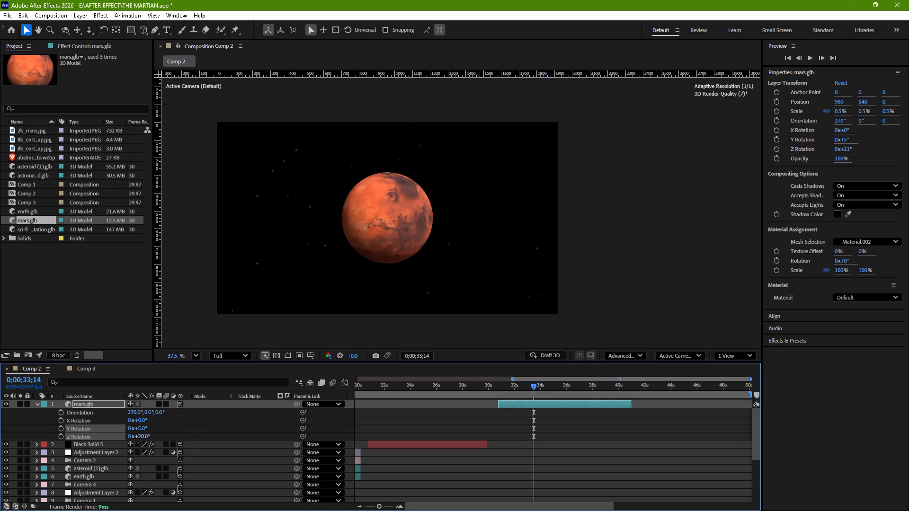
left_click_drag(138, 442, 130, 442)
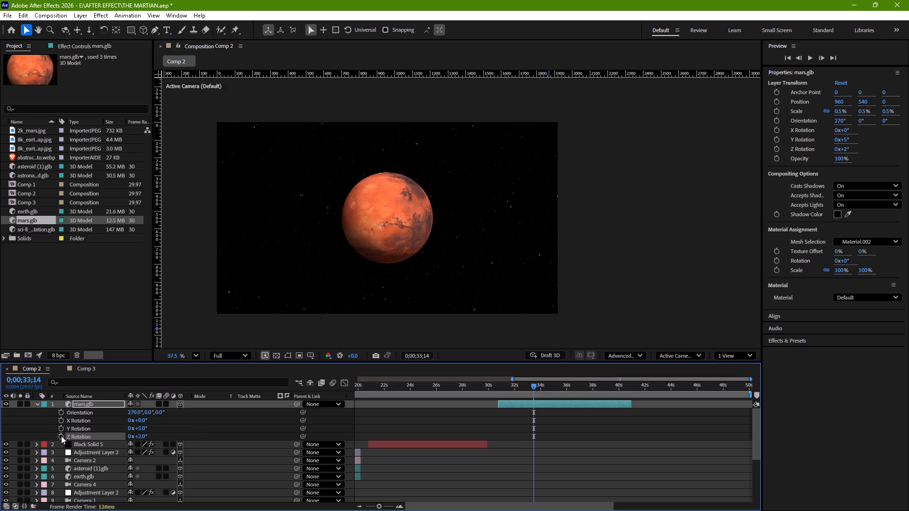
Keyframe mars.glb's Z Rotation at 2° and place the keyframe at the layer's start, about 0;00;30;24.
left_click(61, 436)
left_click_drag(534, 435, 533, 435)
left_click_drag(533, 435, 499, 439)
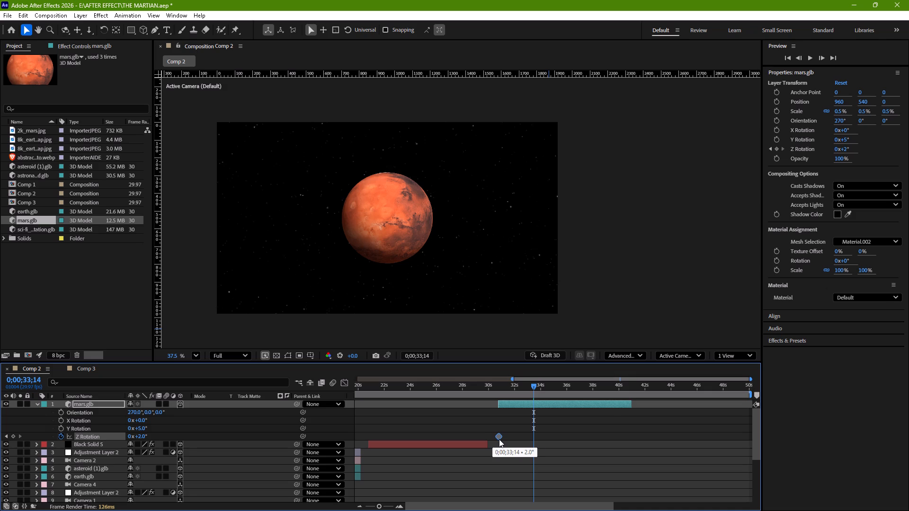
left_click_drag(499, 439, 500, 439)
left_click_drag(535, 388, 500, 399)
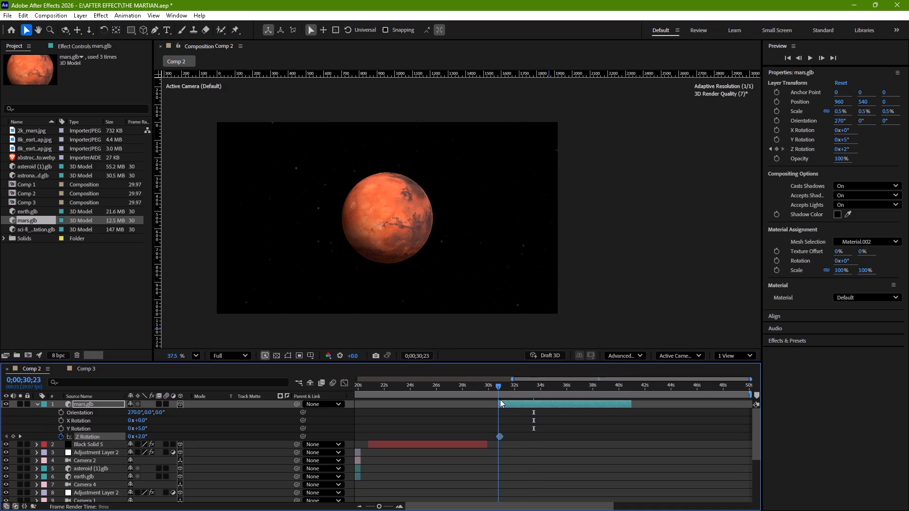
left_click_drag(500, 399, 500, 399)
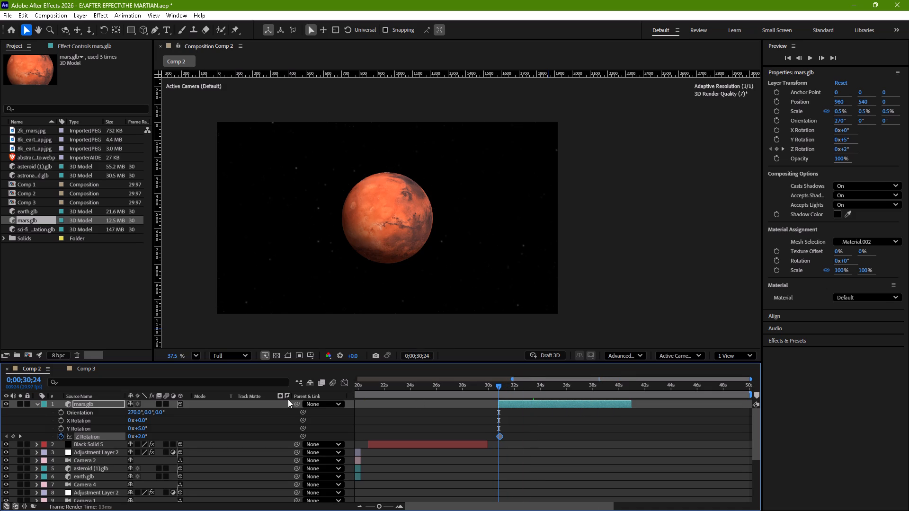
Add a Z Rotation keyframe of 113° at the end of the mars.glb layer, at 0;00;40;27.
left_click_drag(498, 386, 628, 401)
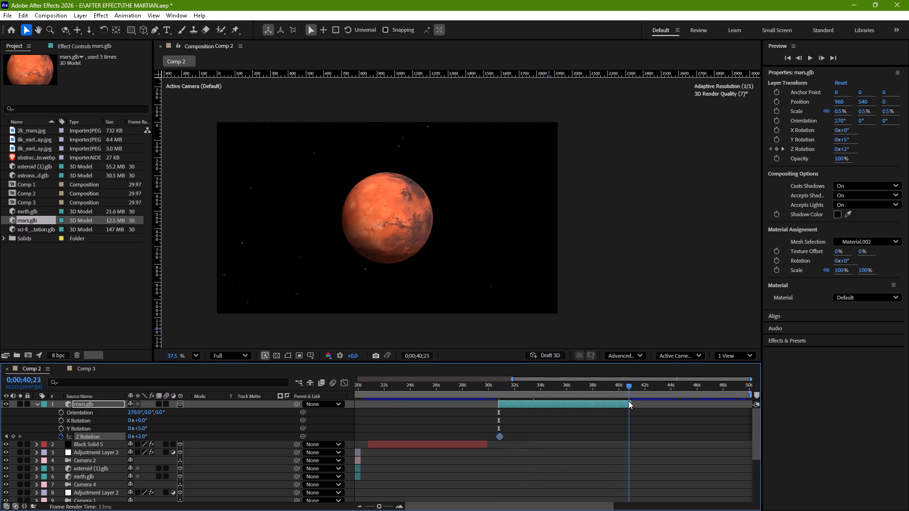
left_click_drag(628, 401, 630, 402)
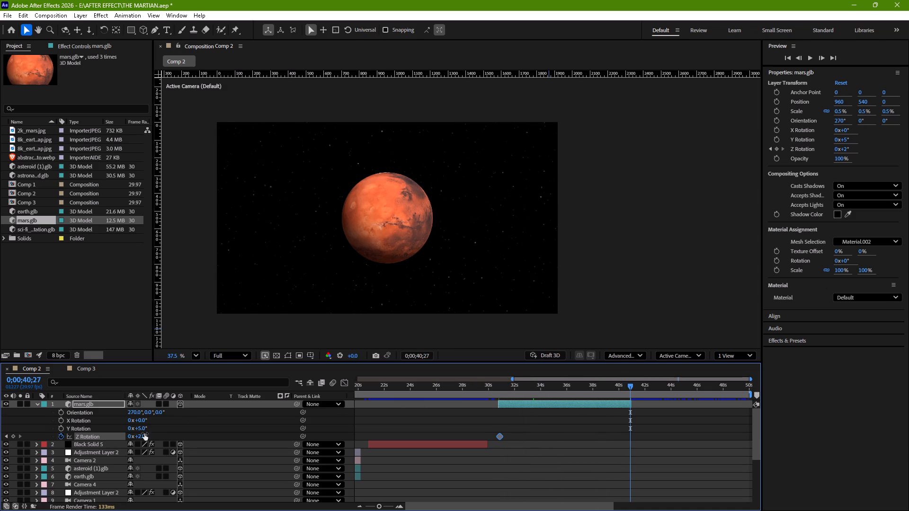
left_click_drag(143, 435, 161, 430)
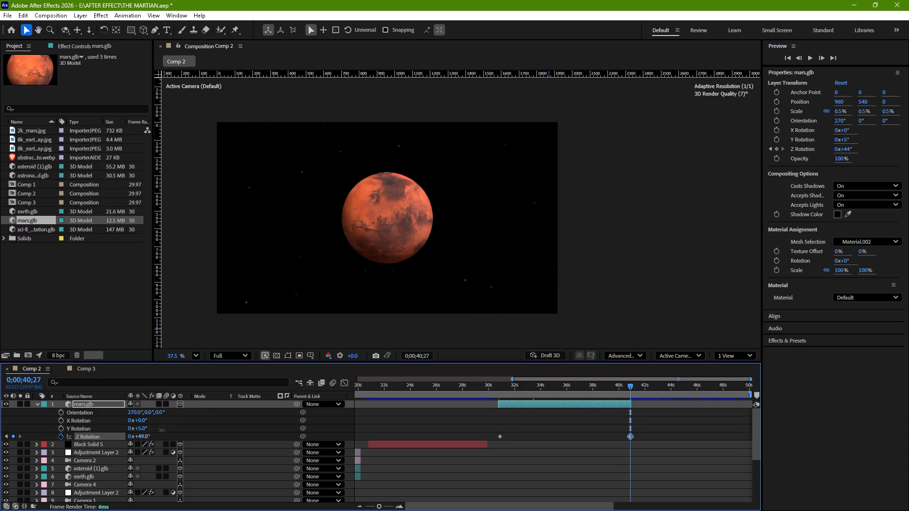
left_click_drag(161, 430, 189, 429)
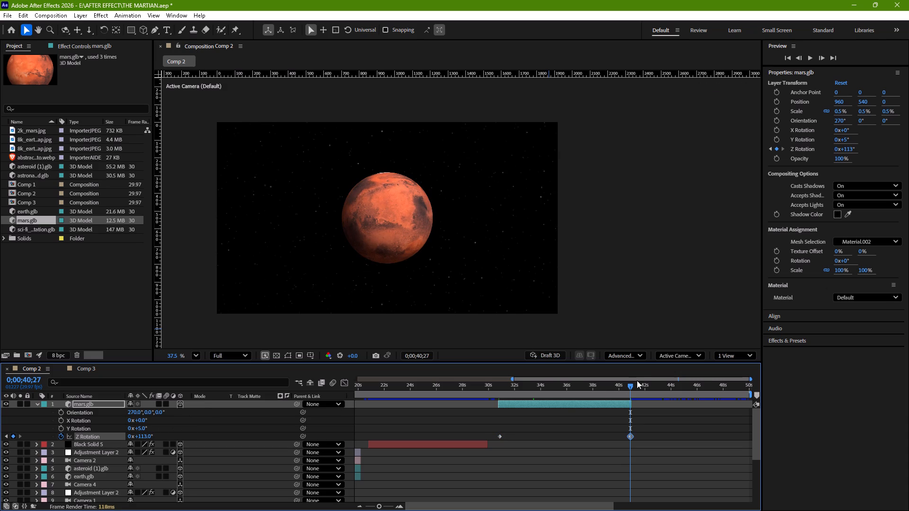
Play back the Mars rotation in Comp 2 from about 0;00;31;01.
left_click_drag(631, 386, 502, 419)
key("space")
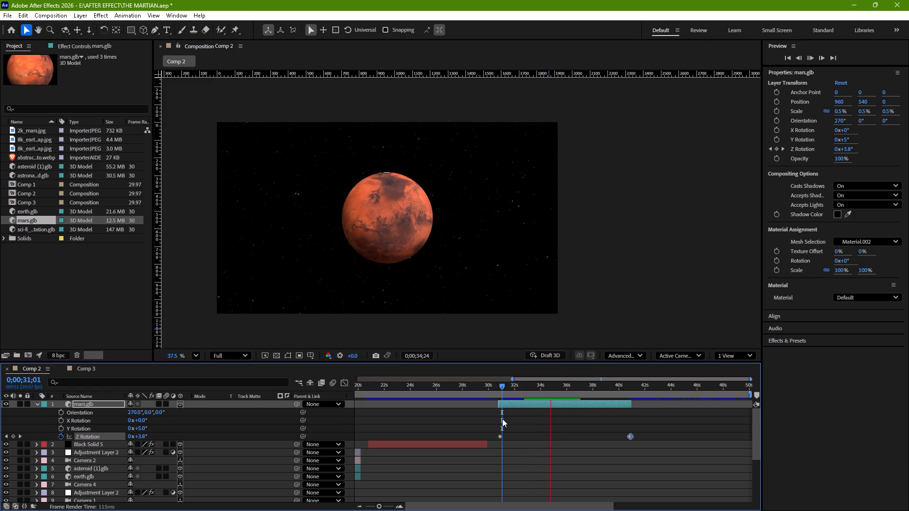
key("space")
Check the scale of the mars.glb layer in Comp 3 and return to Comp 2.
left_click(78, 369)
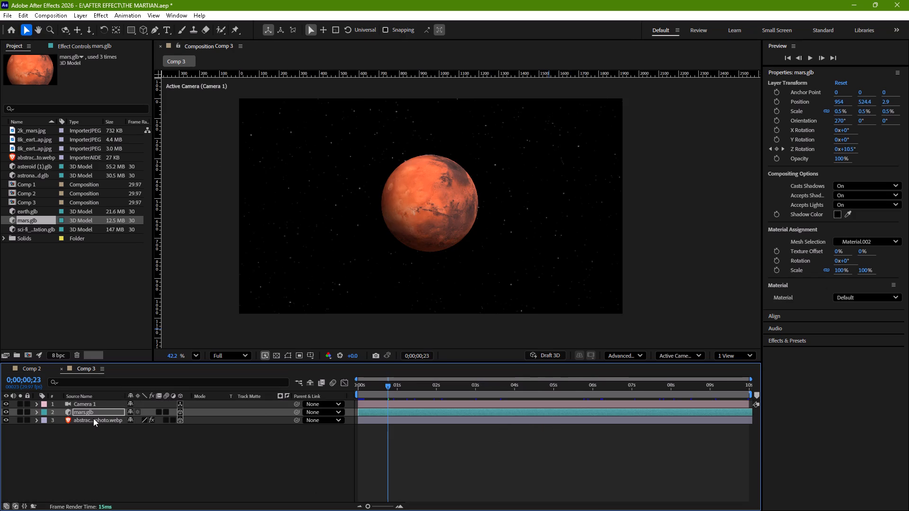
left_click(100, 413)
key("s")
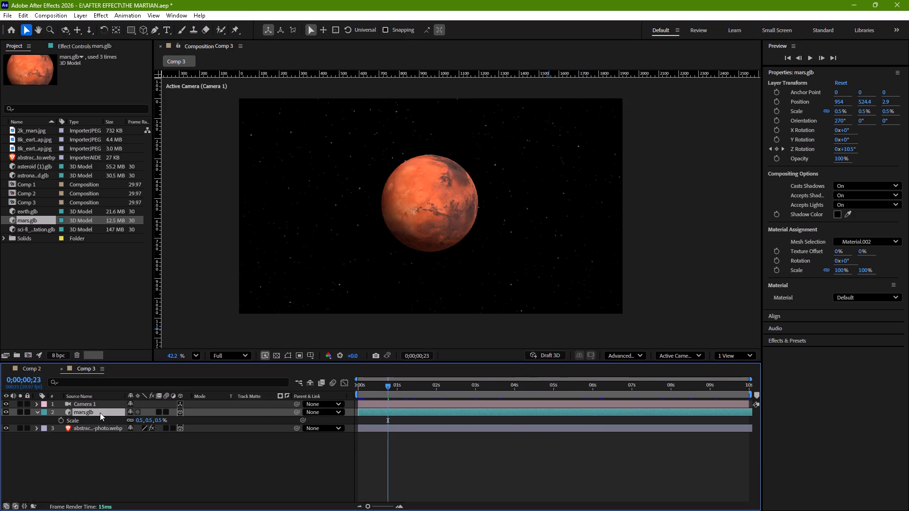
left_click(37, 369)
Collapse the mars.glb properties and add a new camera with the default settings at the top of Comp 2.
left_click_drag(554, 384, 500, 398)
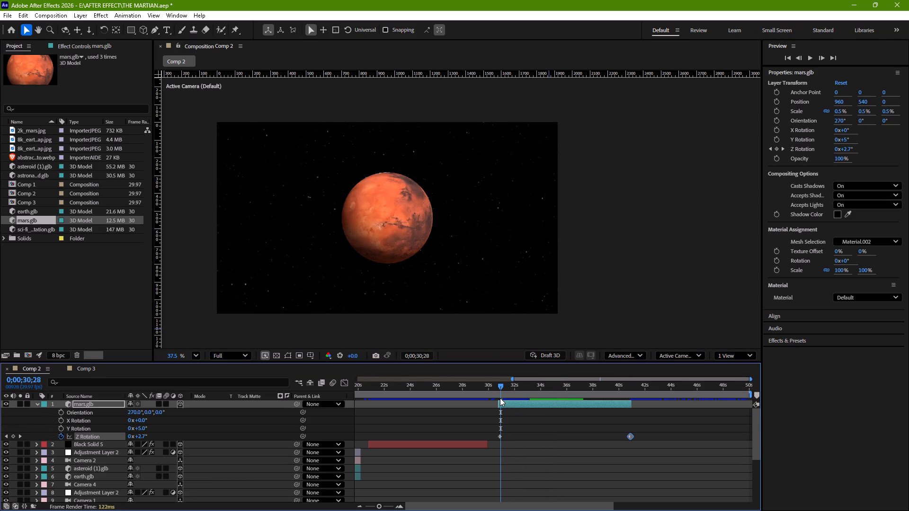
left_click(37, 405)
right_click(209, 410)
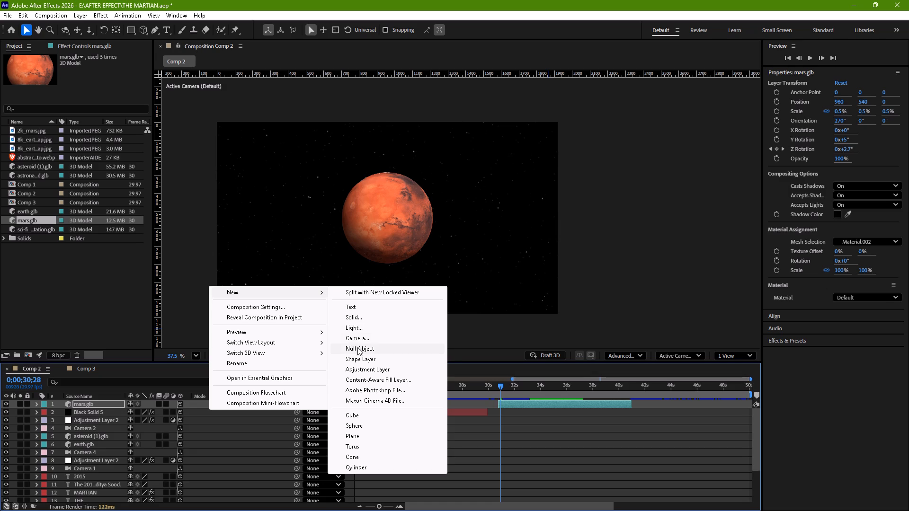
left_click(367, 341)
left_click(582, 355)
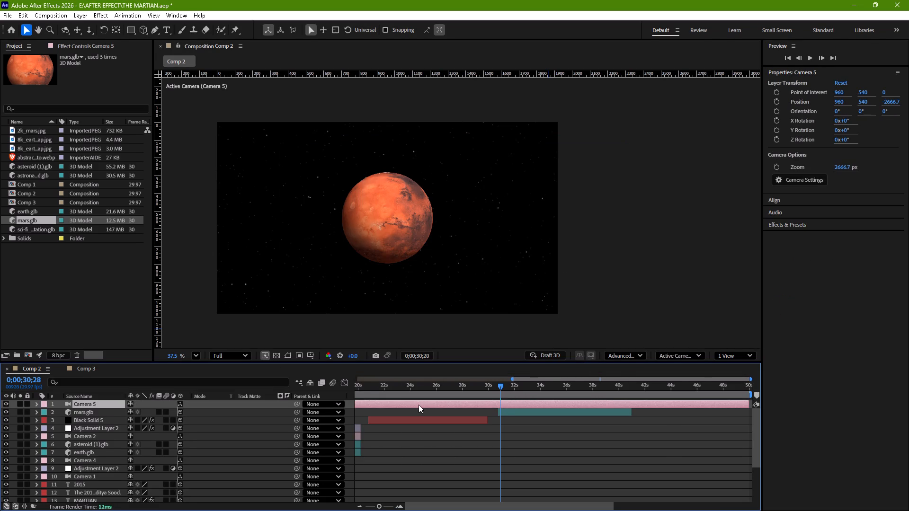
Trim the new camera layer to match the mars.glb layer's span, from about 31 s to 41 s.
scroll(419, 405, "right", 6)
left_click_drag(359, 405, 642, 416)
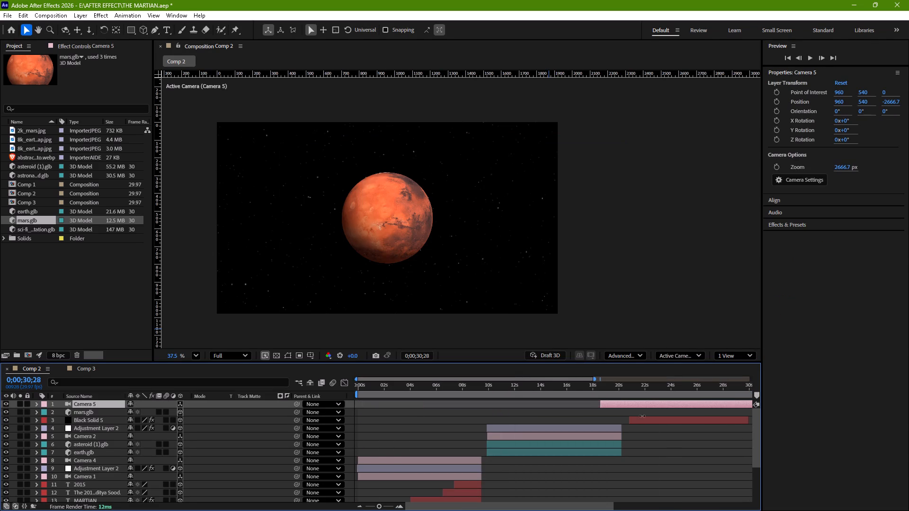
left_click_drag(642, 416, 499, 434)
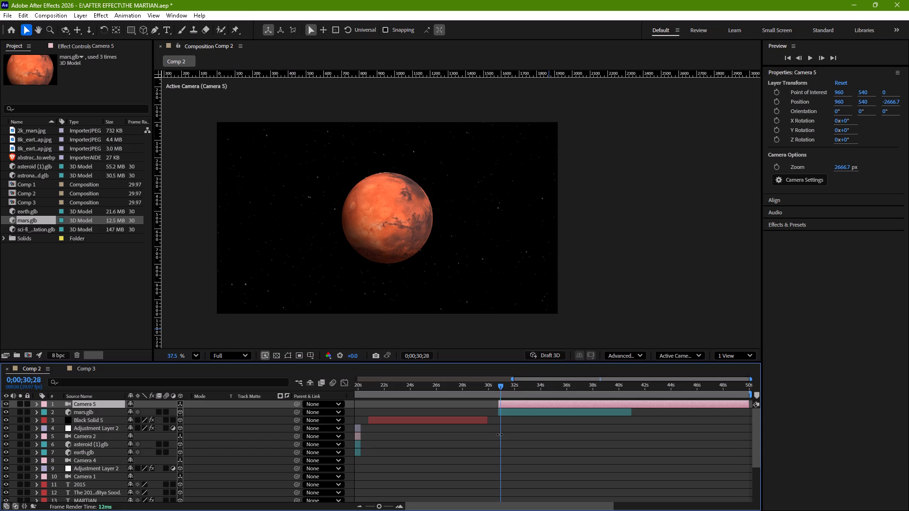
left_click_drag(499, 434, 500, 435)
scroll(622, 426, "left", 3)
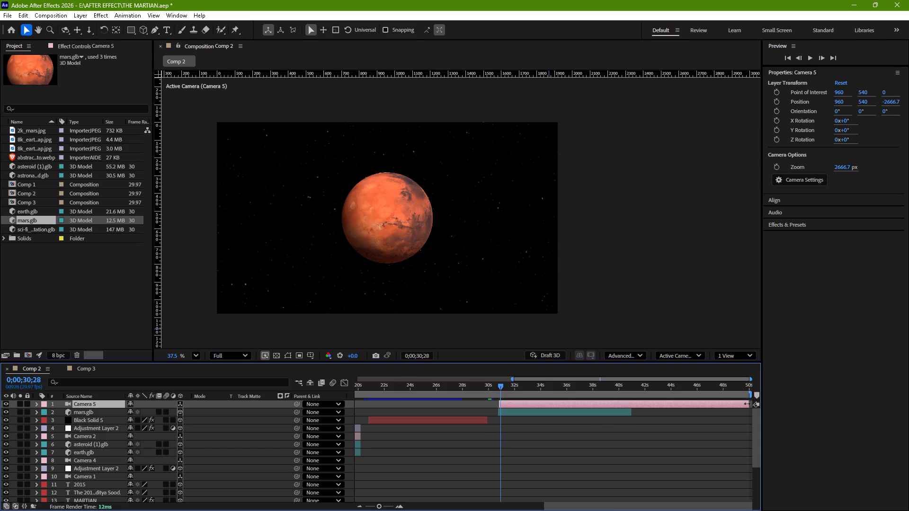
left_click_drag(747, 404, 630, 421)
Copy the opening shot's Adjustment Layer 2 and place the pasted copy between the new camera and mars.glb layers.
scroll(479, 444, "right", 6)
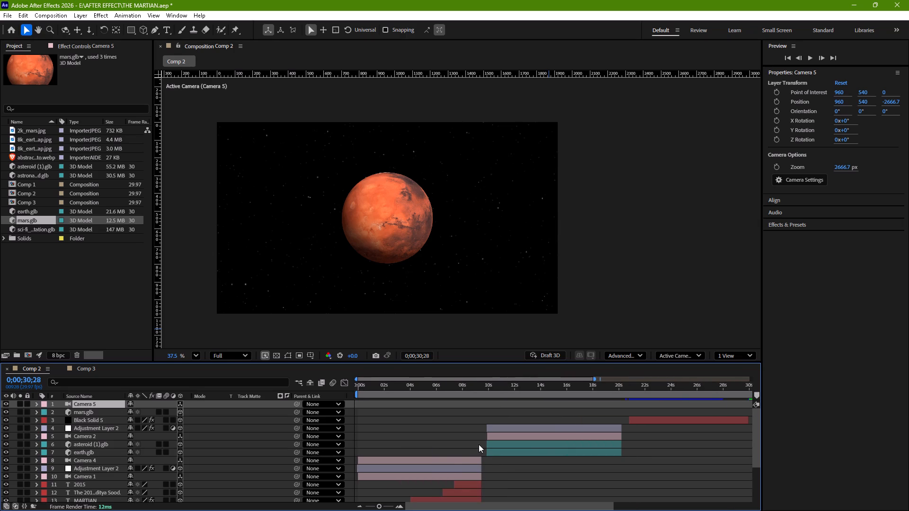
left_click(430, 467)
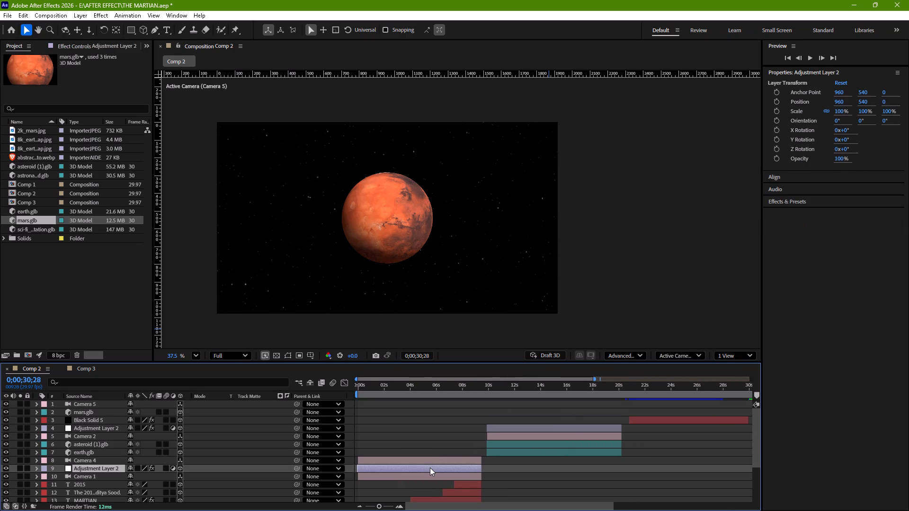
key("ctrl+c")
key("ctrl+v")
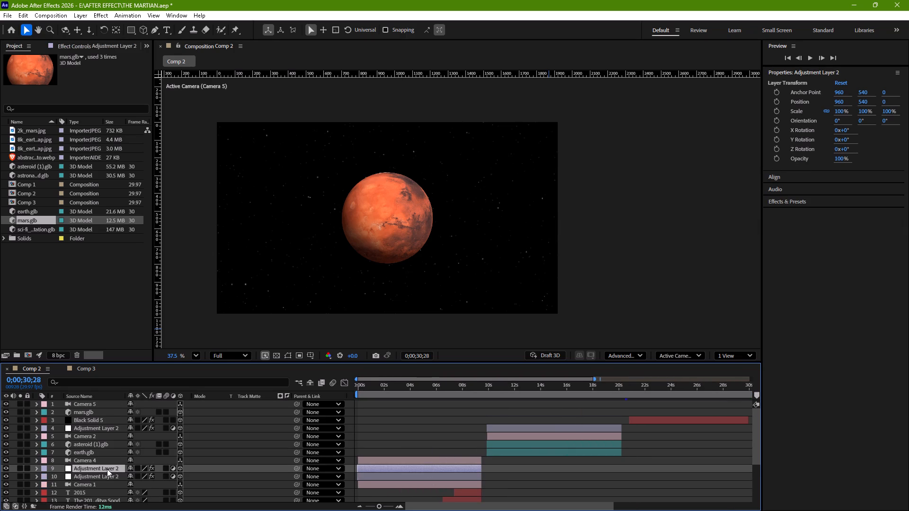
left_click_drag(107, 469, 131, 394)
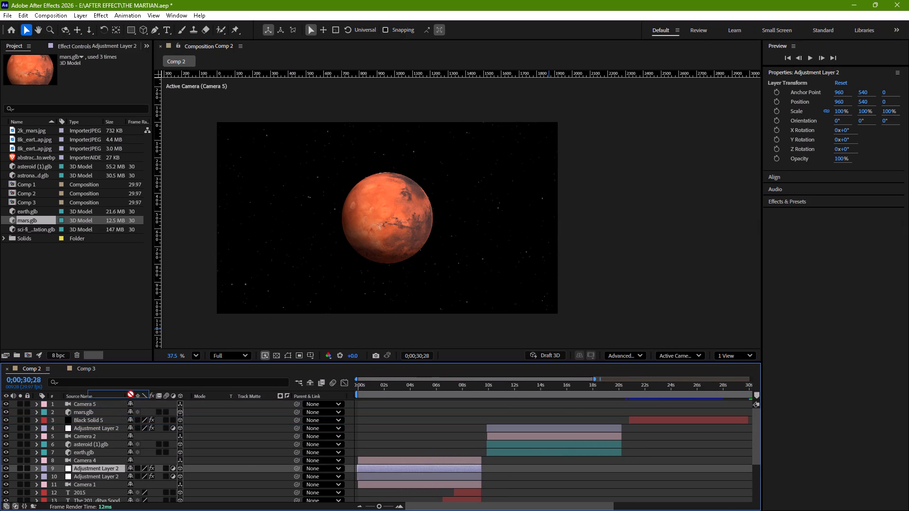
left_click_drag(131, 394, 121, 407)
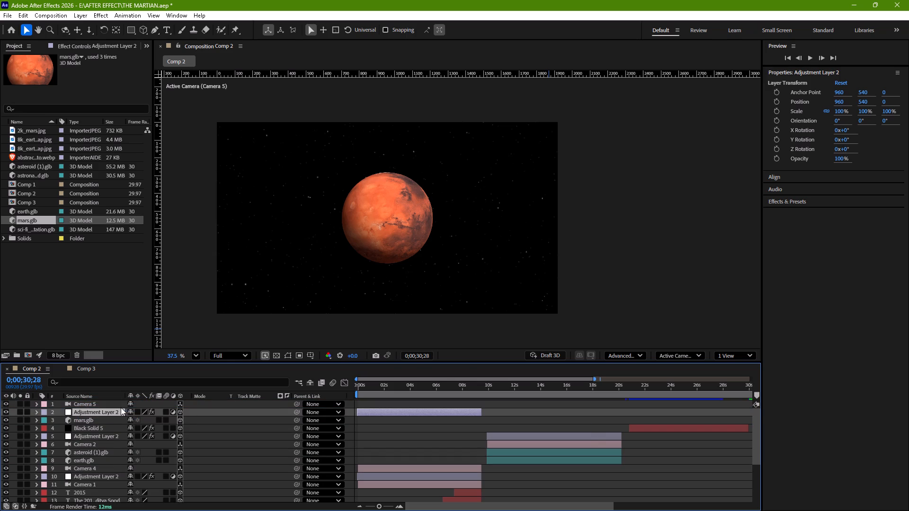
Move the copied Adjustment Layer 2 to the Mars shot and extend its end to line up with mars.glb, about 31 s to 41 s.
left_click(455, 414)
left_click_drag(455, 414, 748, 432)
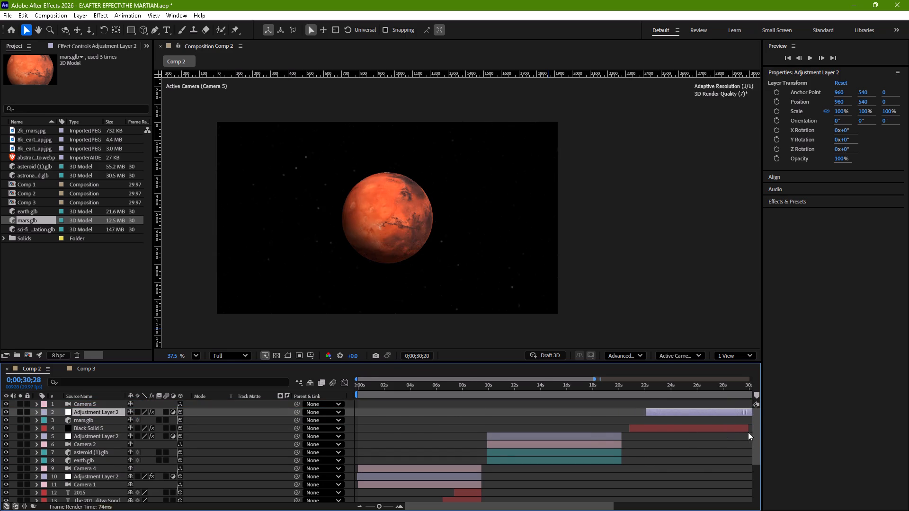
left_click_drag(748, 432, 596, 427)
left_click_drag(620, 409, 627, 409)
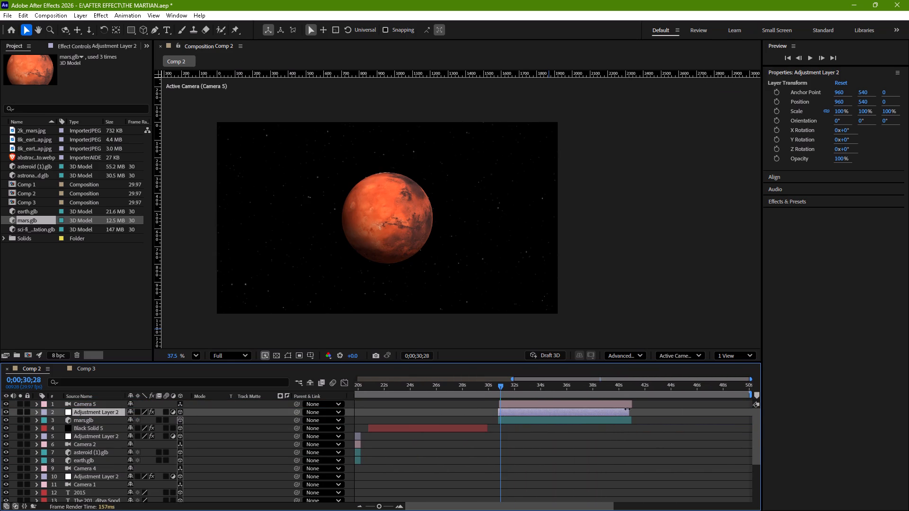
left_click_drag(627, 409, 629, 409)
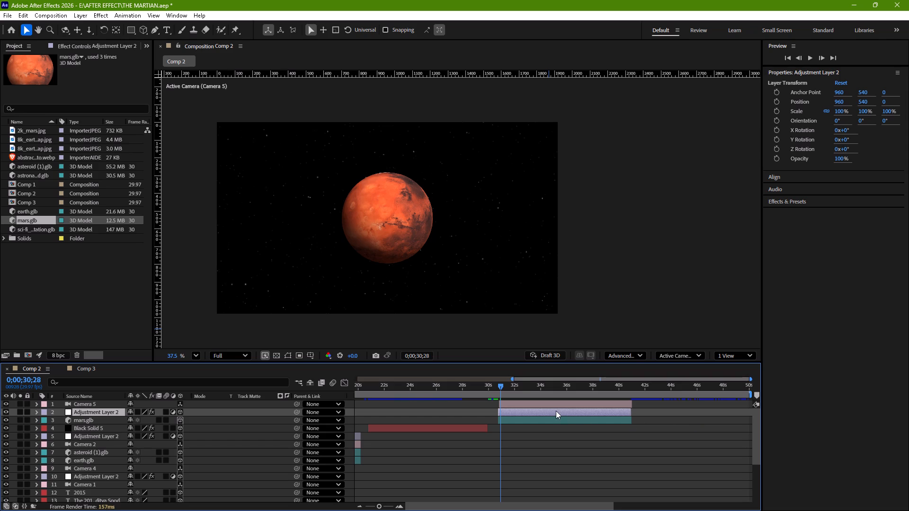
Add a Zoom keyframe to Camera 5 at the shot's start, move it to 0;00;33;01 and preview the lead-in.
left_click(544, 404)
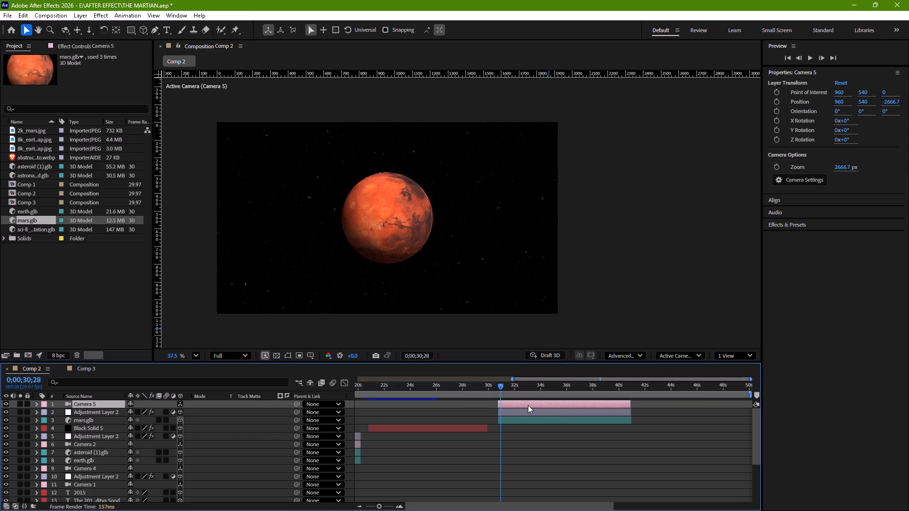
left_click(528, 405)
left_click(501, 385)
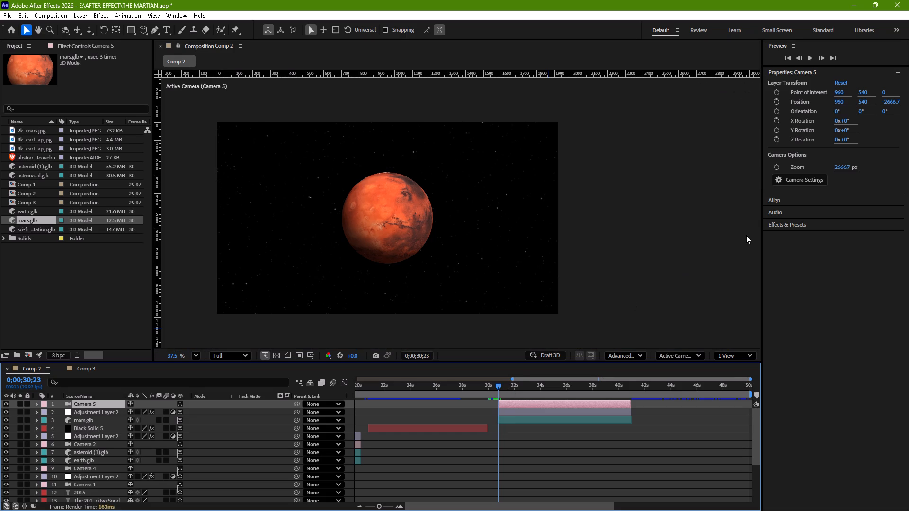
left_click(777, 169)
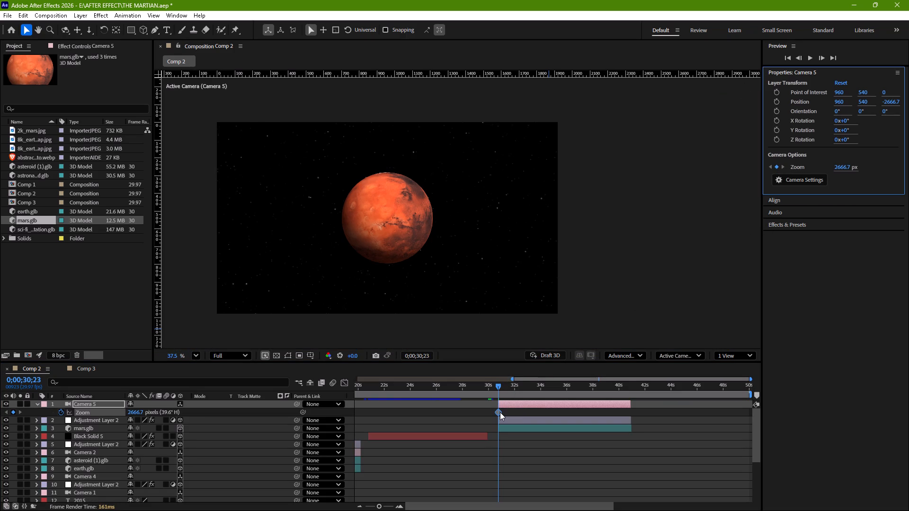
left_click_drag(500, 412, 529, 410)
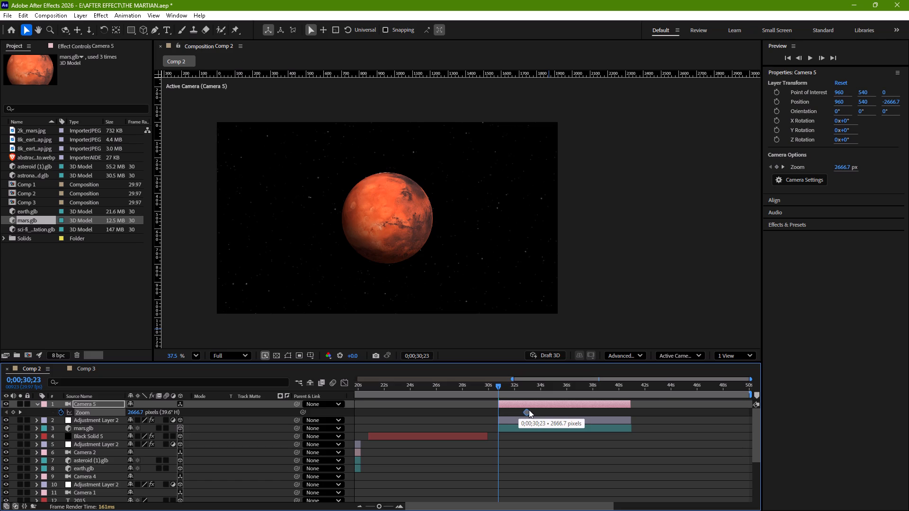
left_click_drag(529, 410, 529, 410)
key("space")
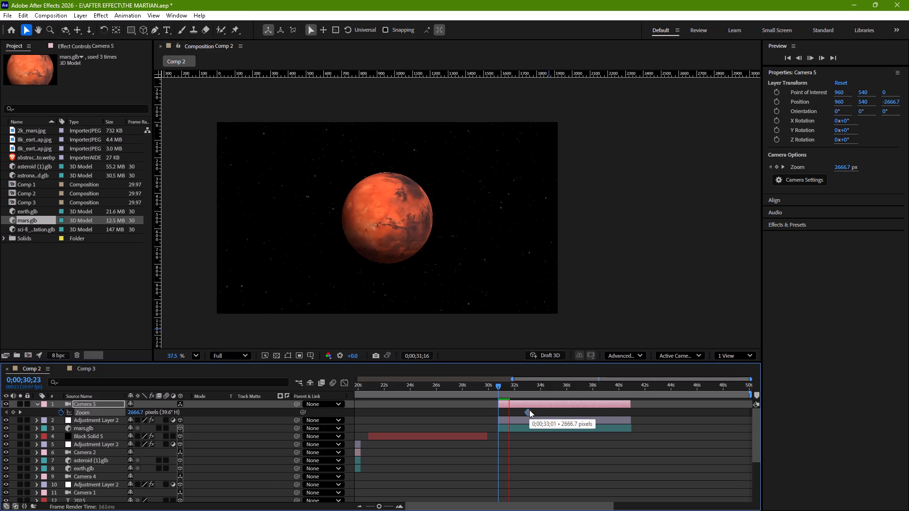
key("space")
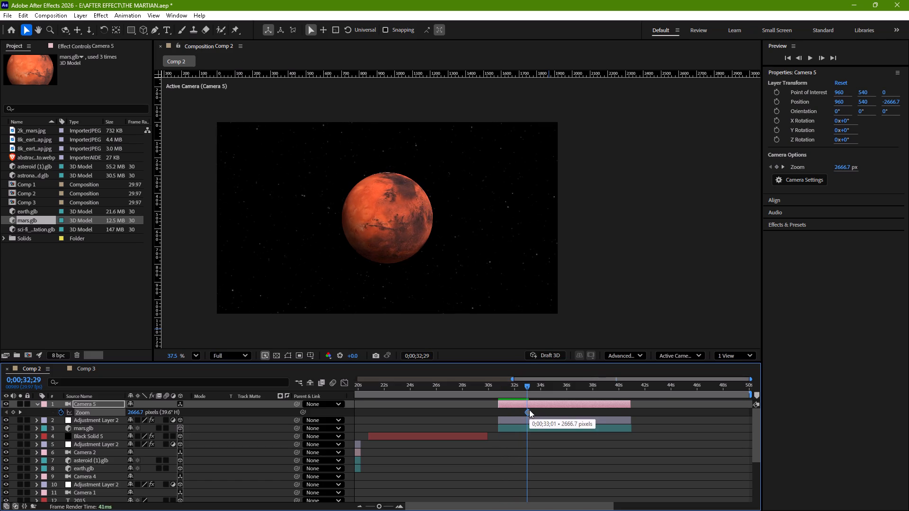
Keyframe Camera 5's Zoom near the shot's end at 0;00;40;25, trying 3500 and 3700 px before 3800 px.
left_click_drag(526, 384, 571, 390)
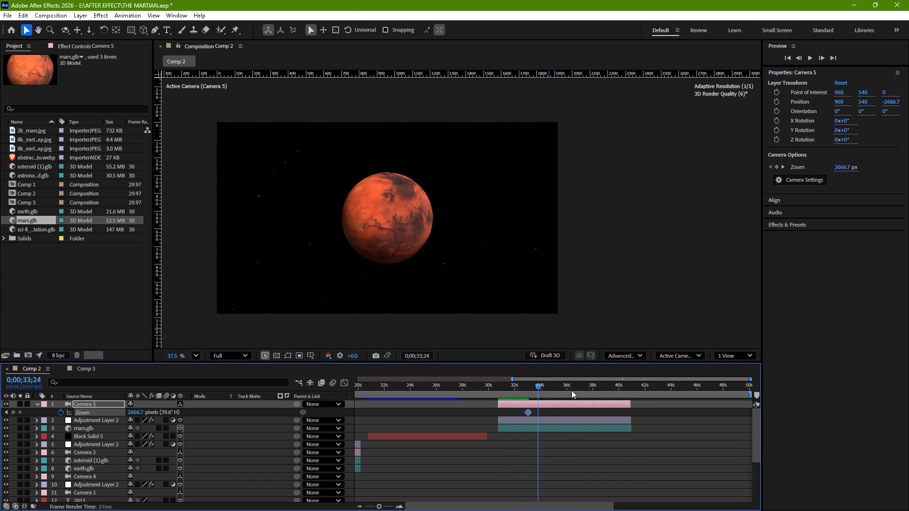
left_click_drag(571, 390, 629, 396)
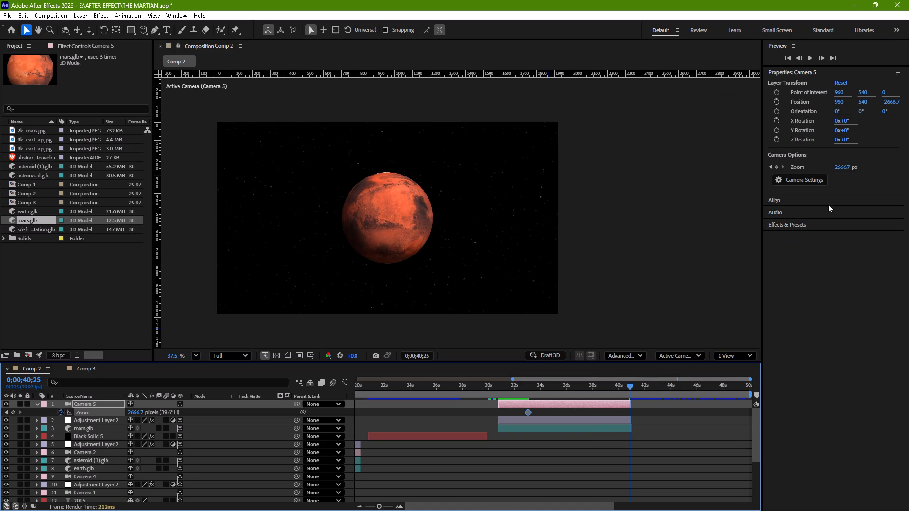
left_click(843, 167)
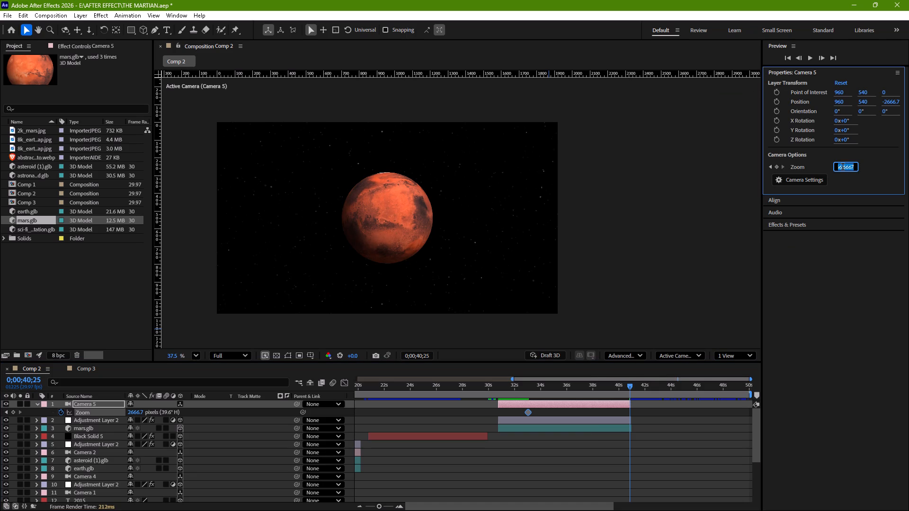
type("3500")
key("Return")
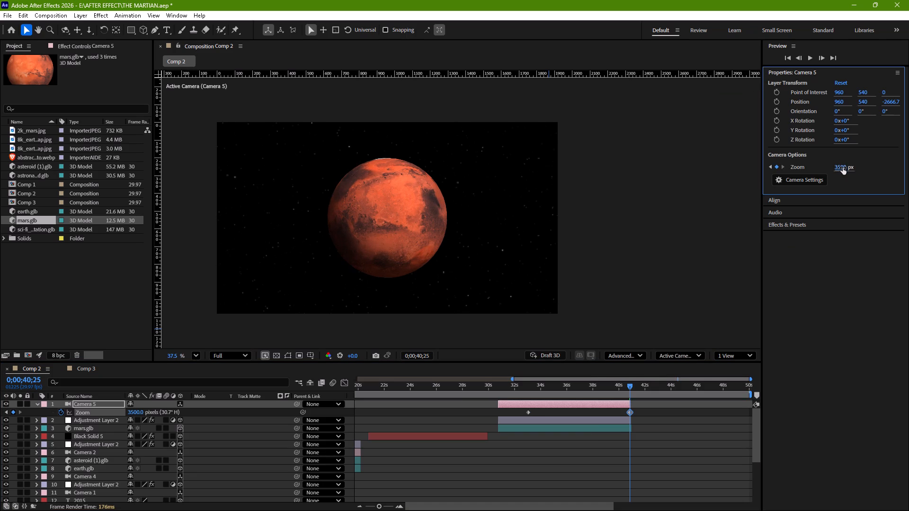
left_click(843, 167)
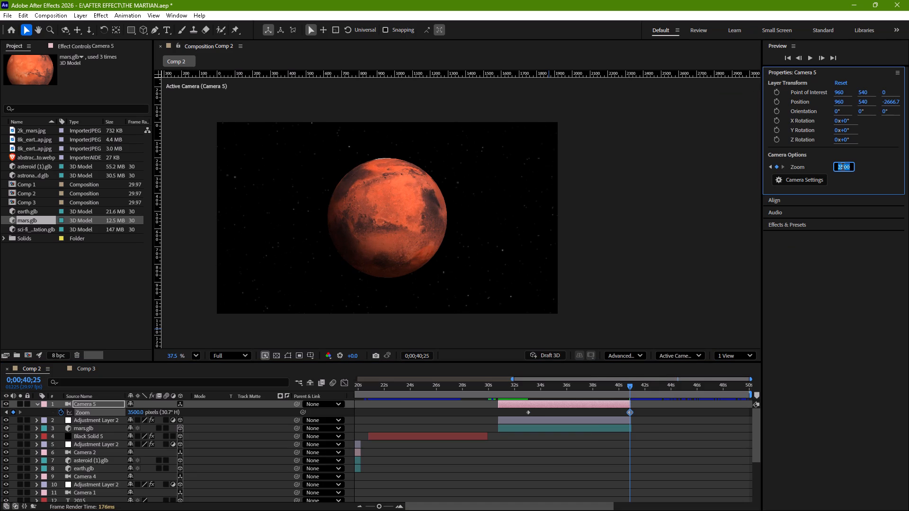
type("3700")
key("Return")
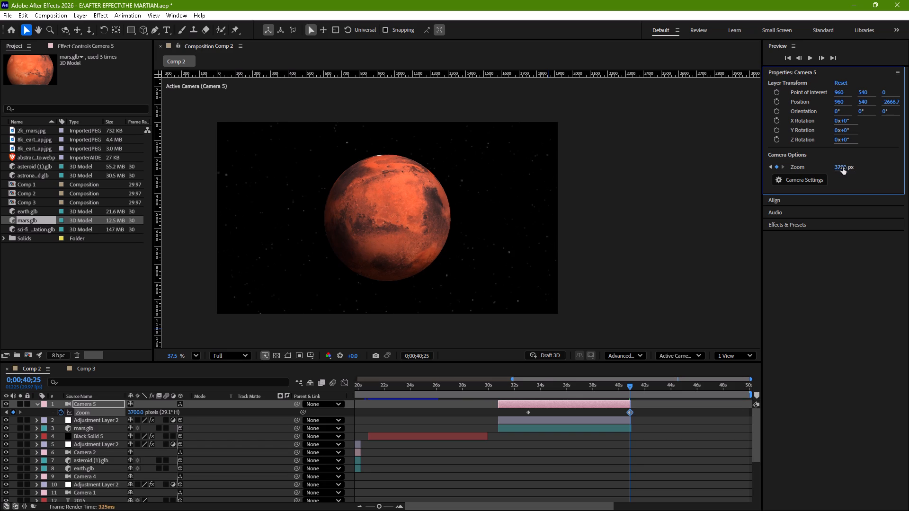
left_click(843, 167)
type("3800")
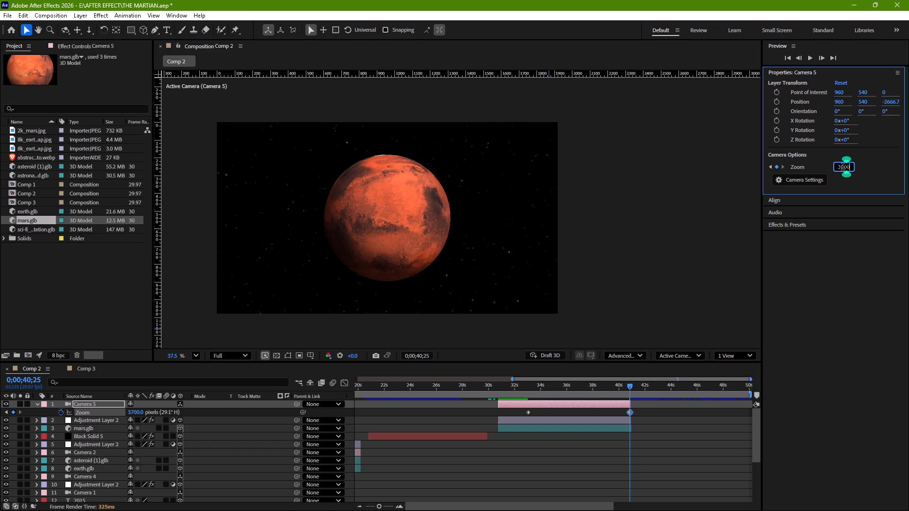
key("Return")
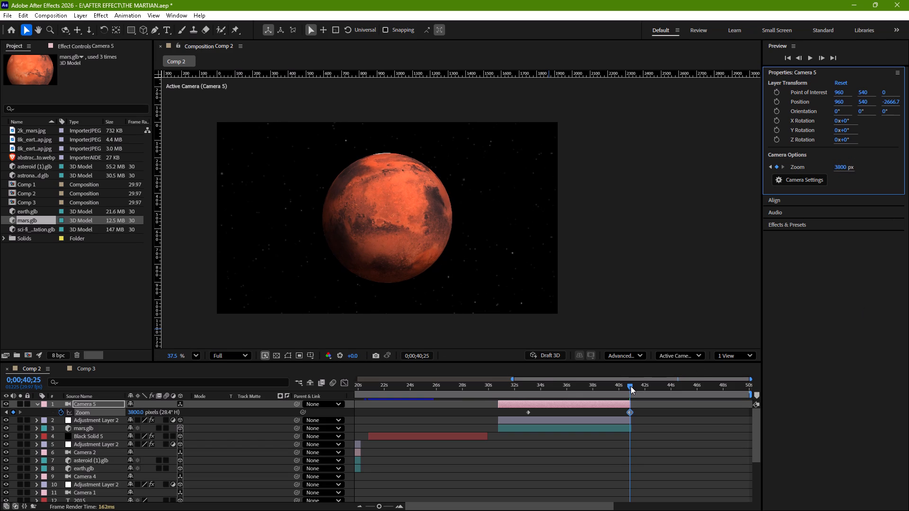
Preview the Mars shot from its start to check the Camera 5 zoom.
left_click_drag(631, 386, 498, 412)
key("space")
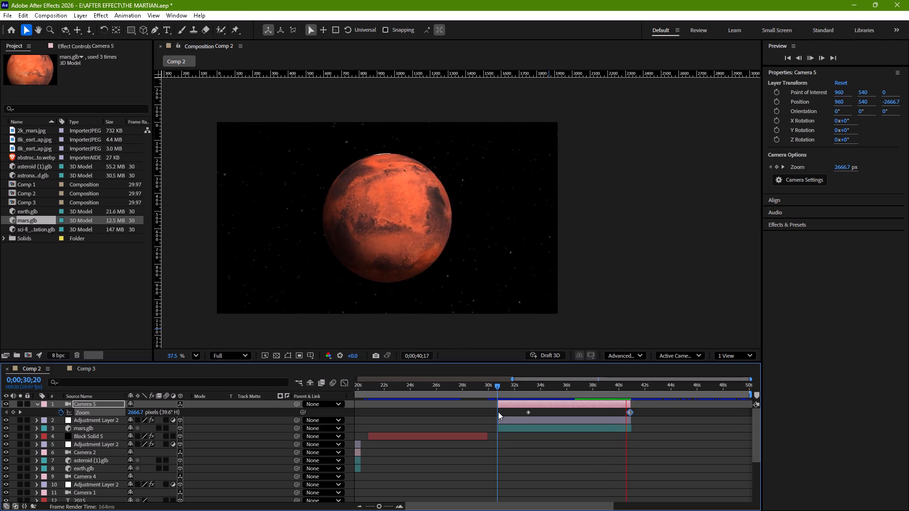
key("space")
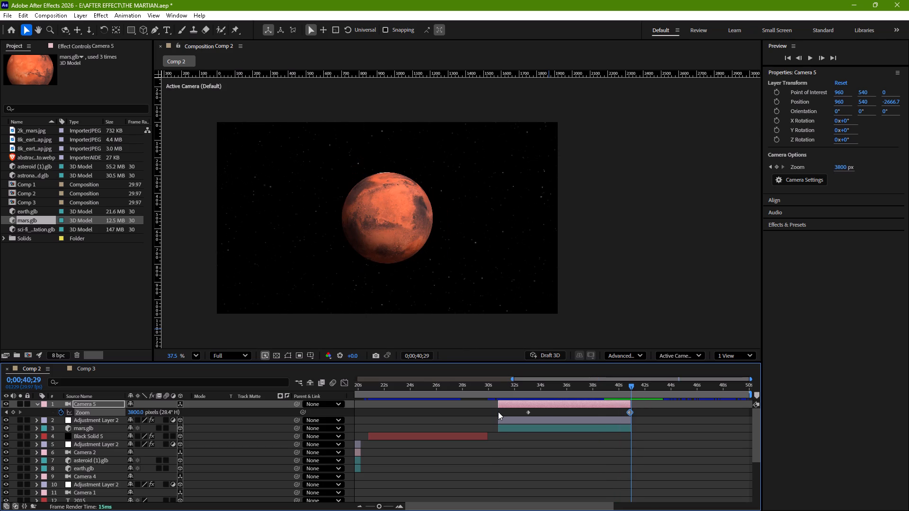
Extend the ends of Camera 5 and its Adjustment Layer 2 to match mars.glb, and move the last Zoom keyframe to 0;00;40;29.
left_click_drag(382, 506, 392, 506)
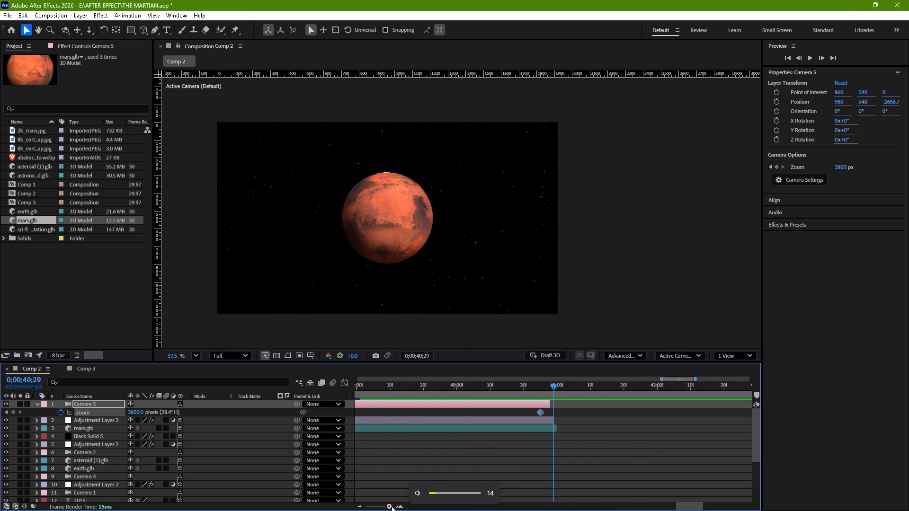
left_click_drag(392, 506, 401, 506)
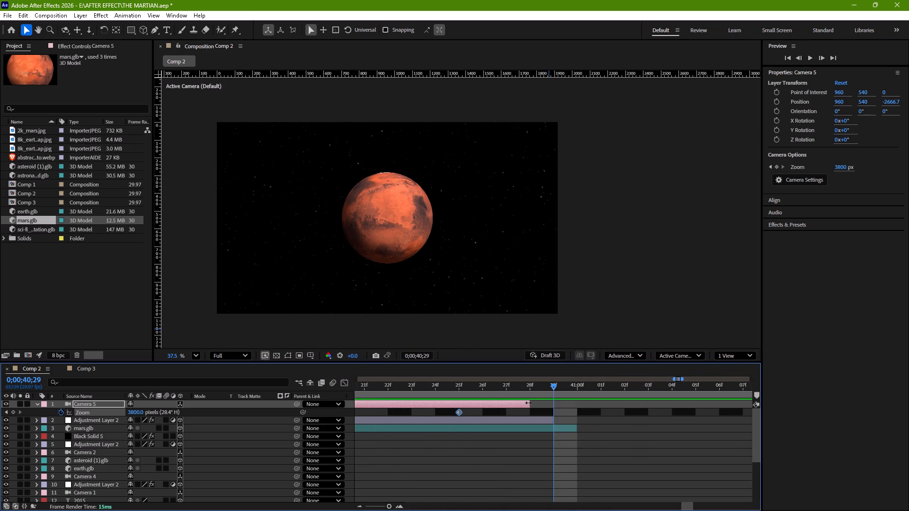
left_click_drag(529, 403, 550, 403)
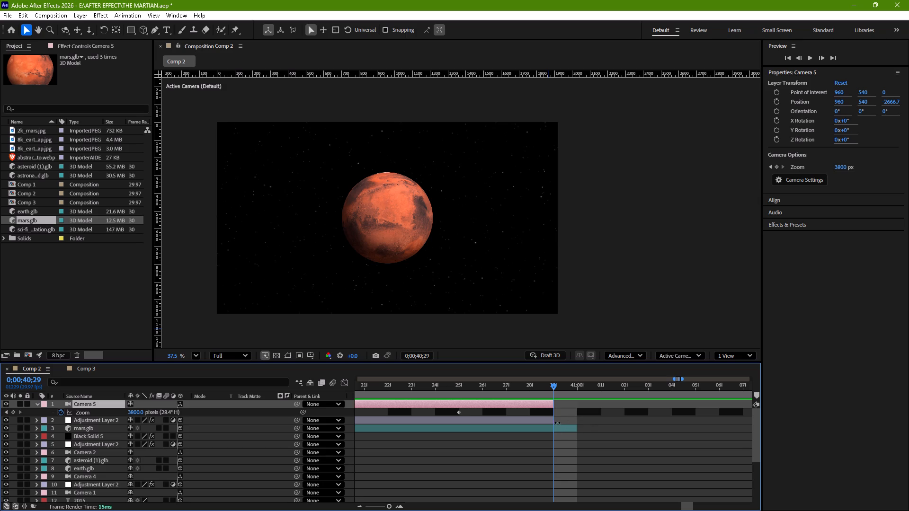
left_click_drag(555, 421, 570, 421)
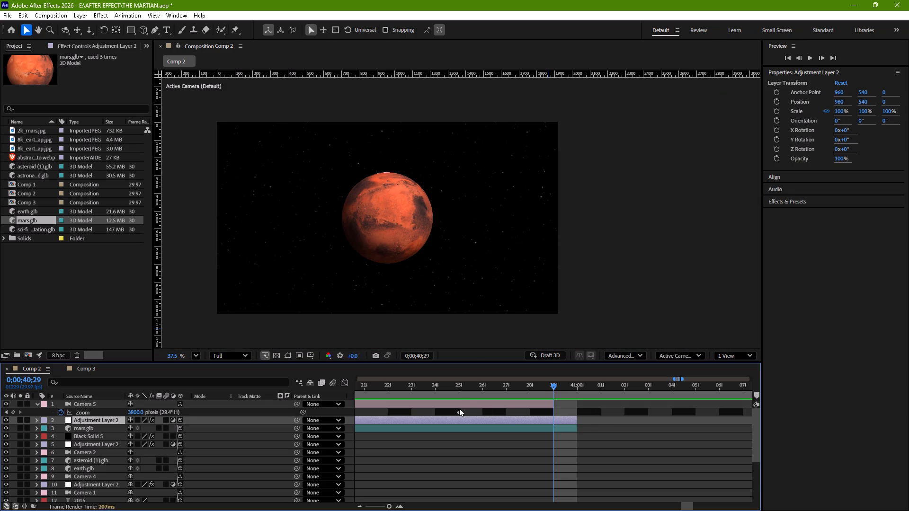
left_click_drag(460, 411, 539, 409)
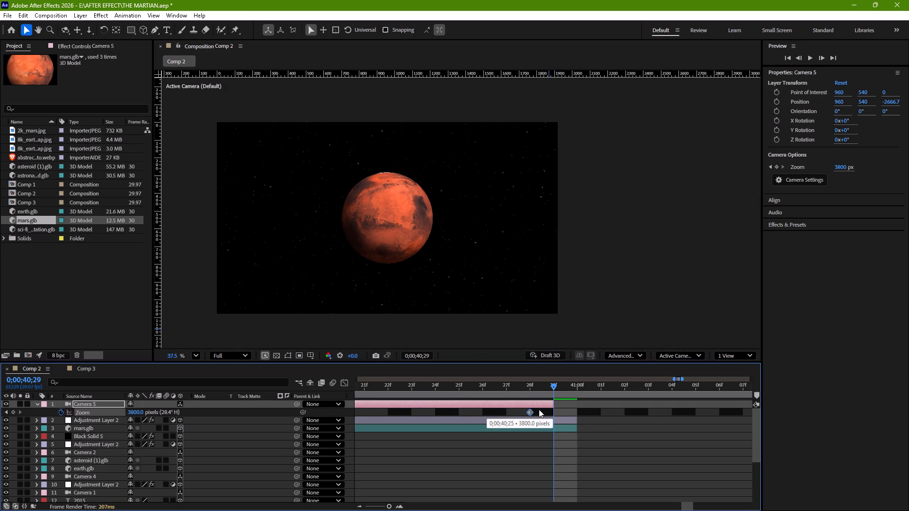
left_click_drag(539, 409, 552, 411)
left_click_drag(554, 403, 566, 402)
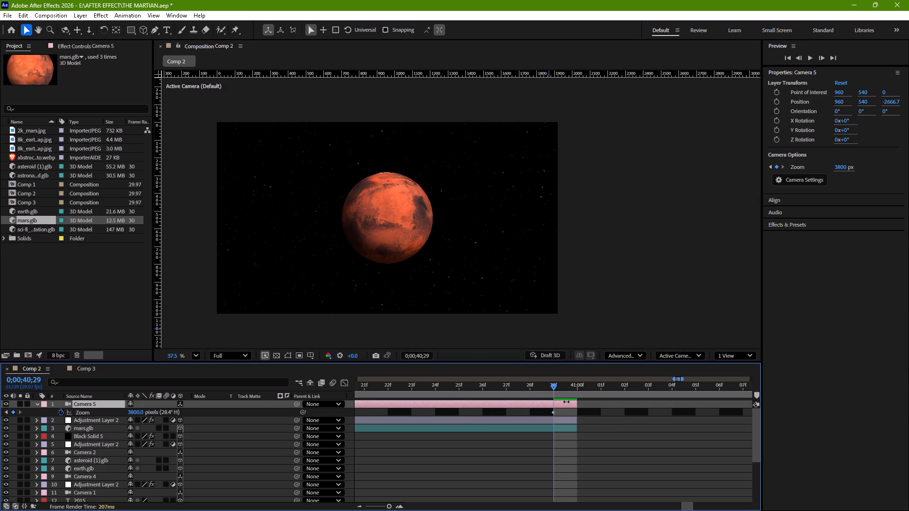
left_click_drag(566, 402, 568, 402)
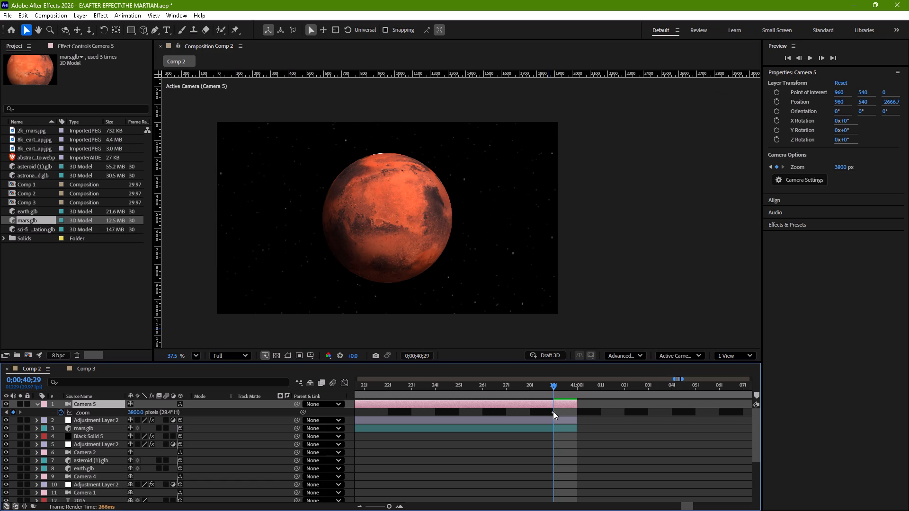
Move the 3800 px Zoom keyframe to 0;00;41;00, add a 3900 px keyframe at 0;00;40;29 and delete the moved one.
left_click_drag(553, 411, 570, 411)
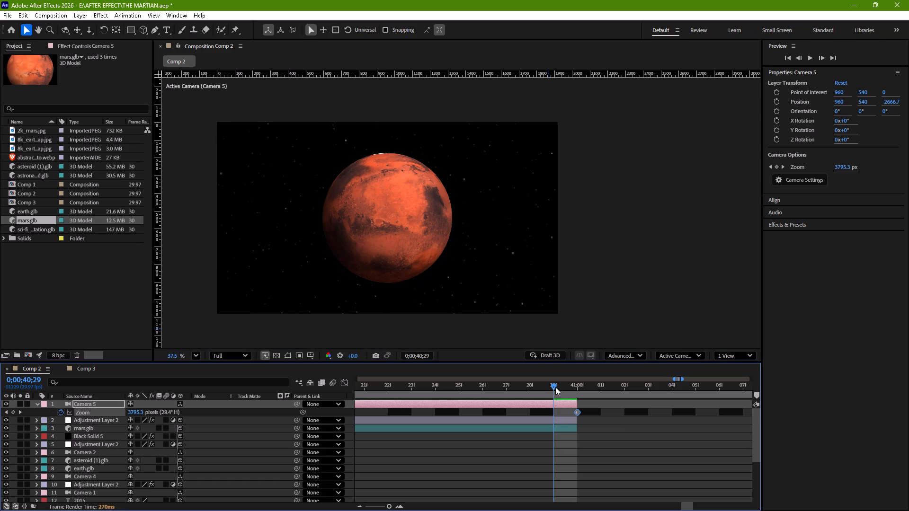
left_click_drag(554, 386, 570, 387)
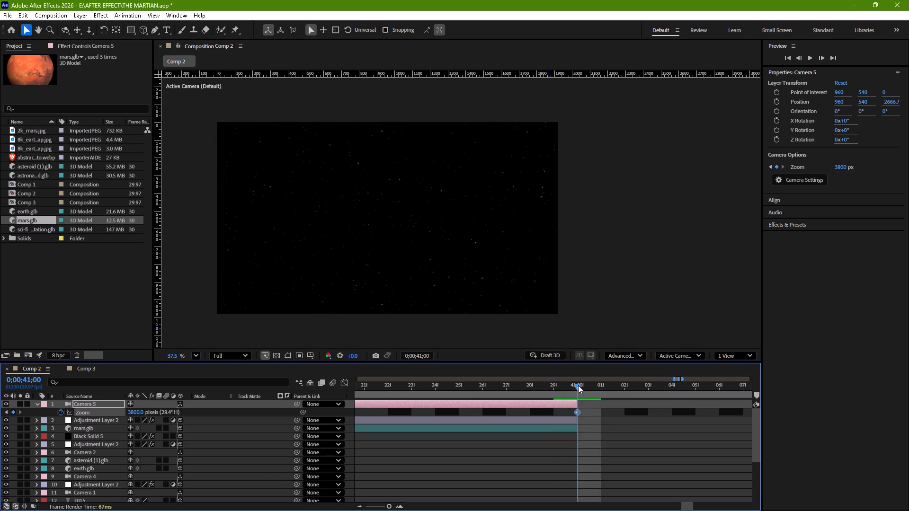
left_click_drag(578, 385, 563, 388)
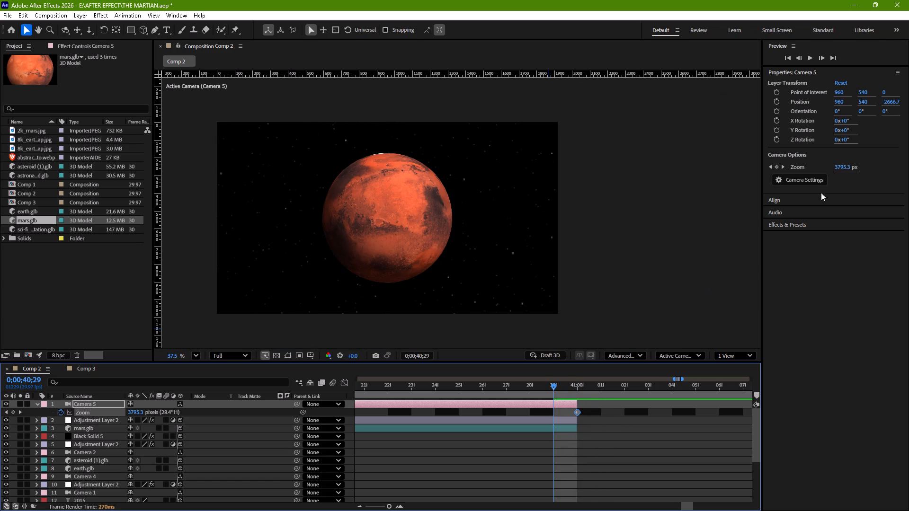
left_click(844, 167)
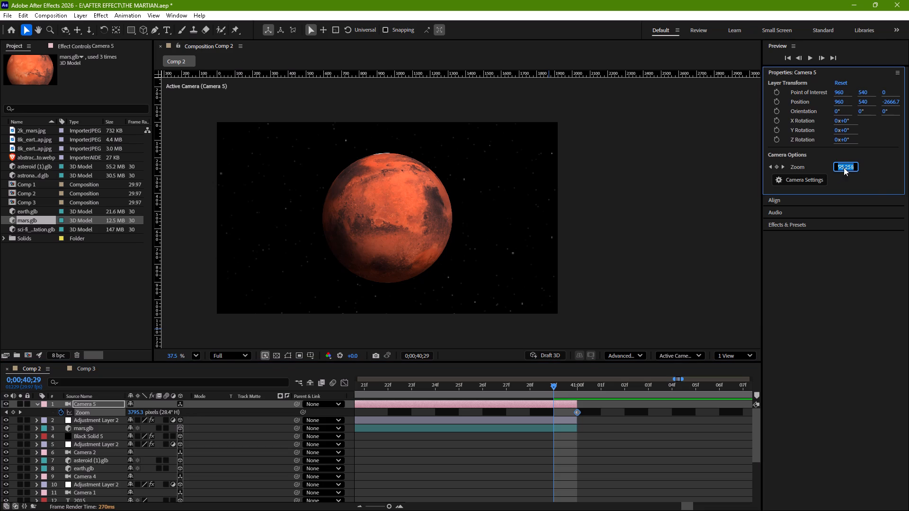
type("3900")
key("Return")
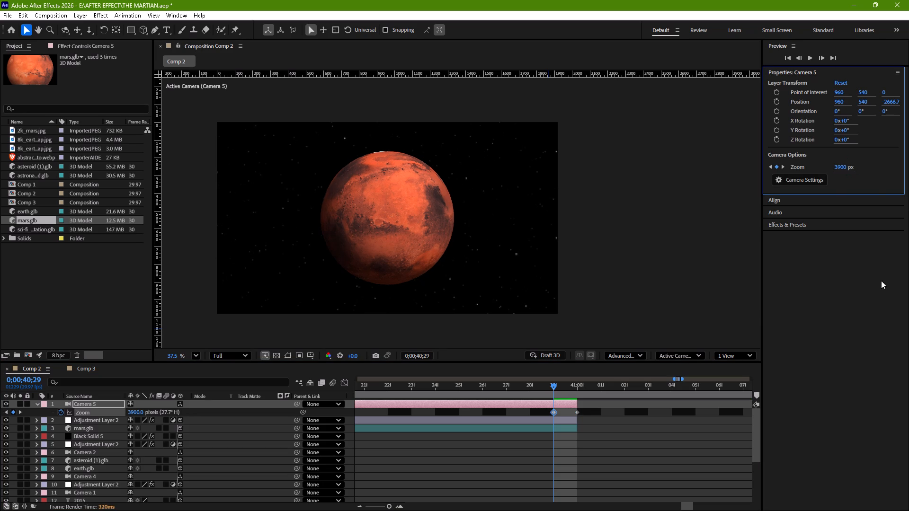
left_click(578, 413)
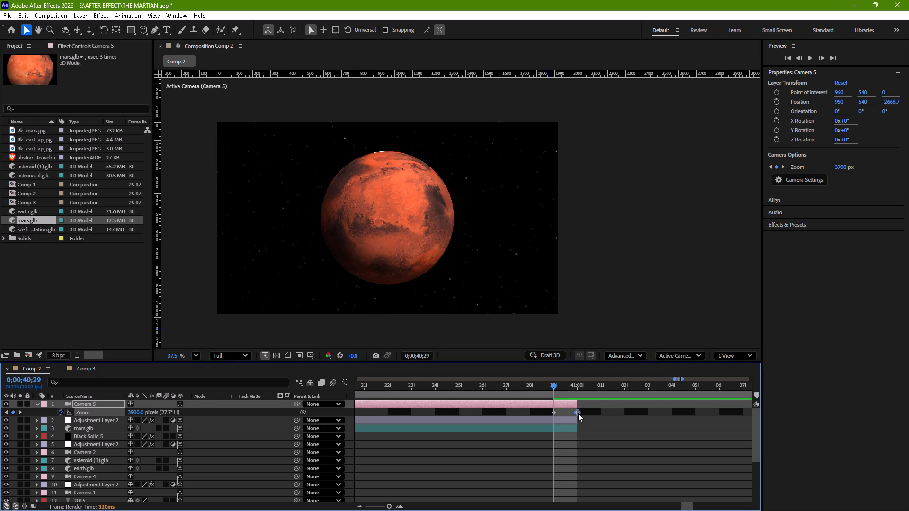
key("Delete")
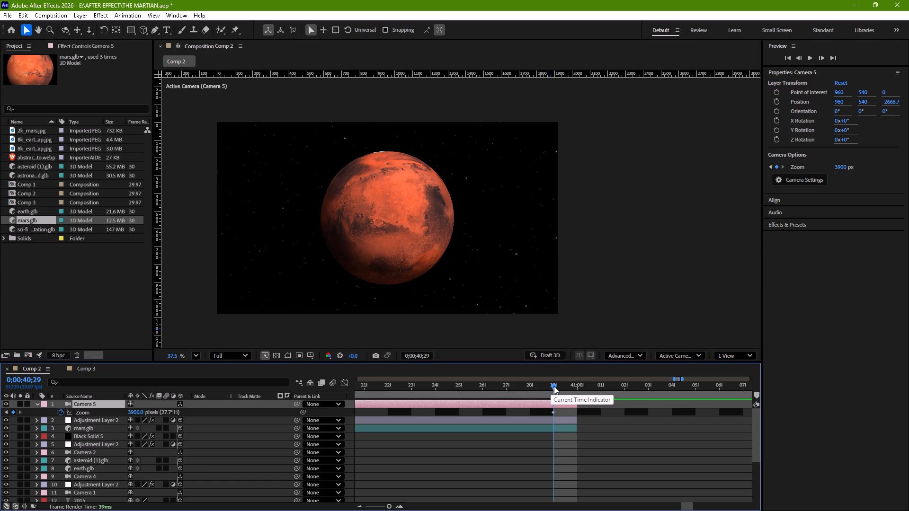
Preview the Mars shot and scrub through to its end to check the Camera 5 zoom-in.
left_click_drag(554, 386, 417, 403)
key("space")
key("space")
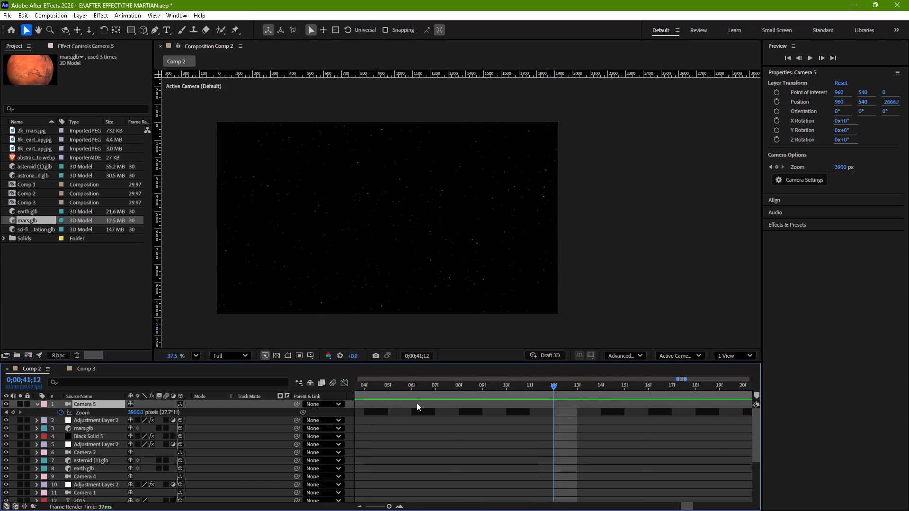
left_click_drag(387, 506, 352, 510)
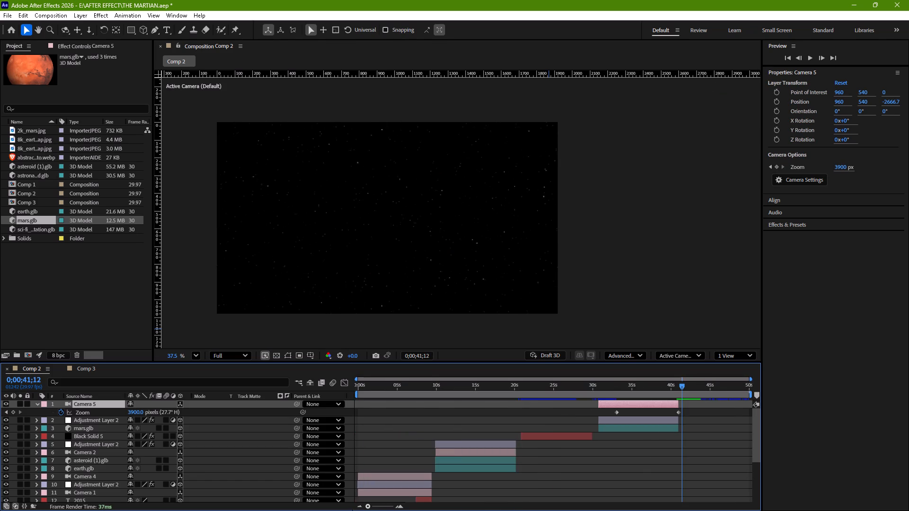
left_click_drag(352, 510, 348, 510)
left_click_drag(683, 386, 614, 390)
key("space")
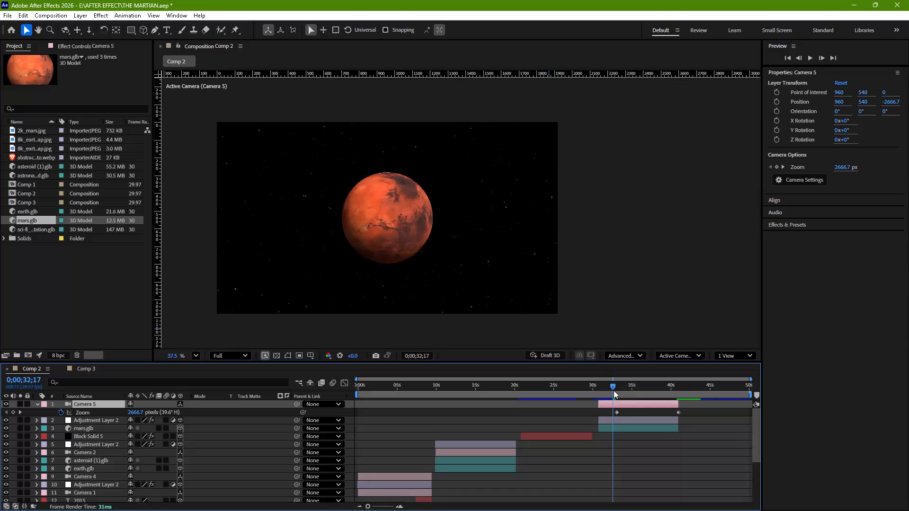
key("space")
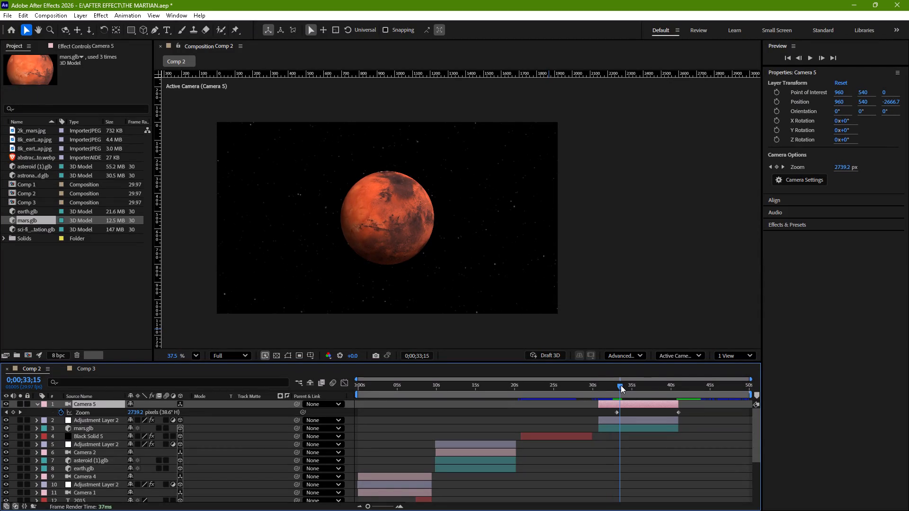
left_click_drag(621, 385, 677, 400)
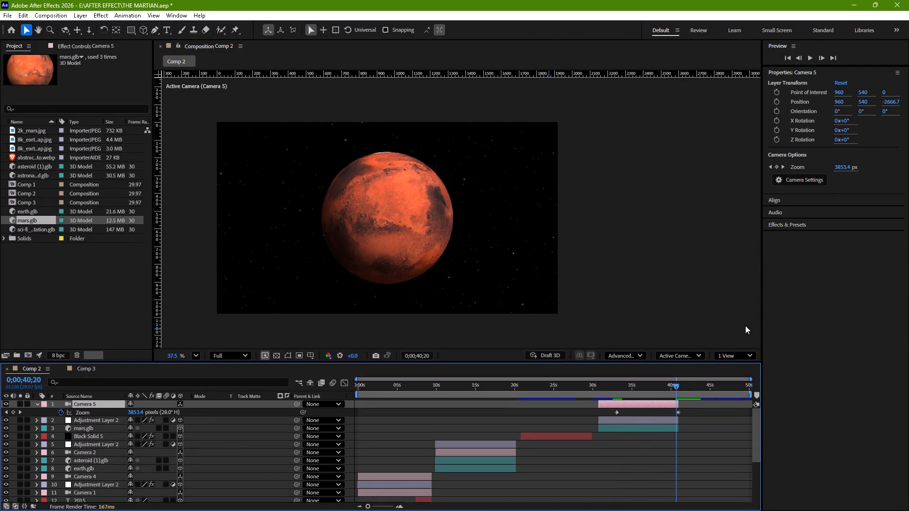
Set Camera 5's Zoom keyframe at 0;00;40;29 to 4000 px.
left_click_drag(368, 509, 401, 508)
scroll(554, 456, "left", 4)
scroll(554, 456, "right", 1)
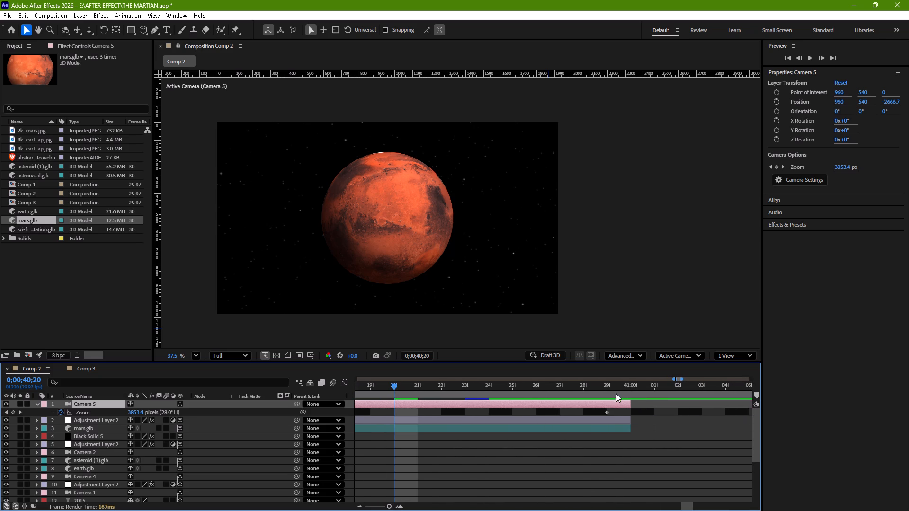
left_click(607, 387)
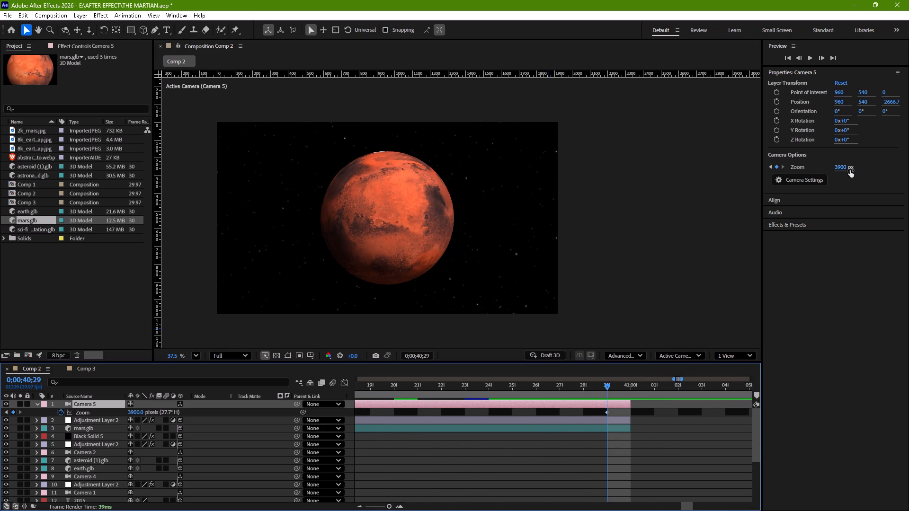
left_click(842, 168)
type("40")
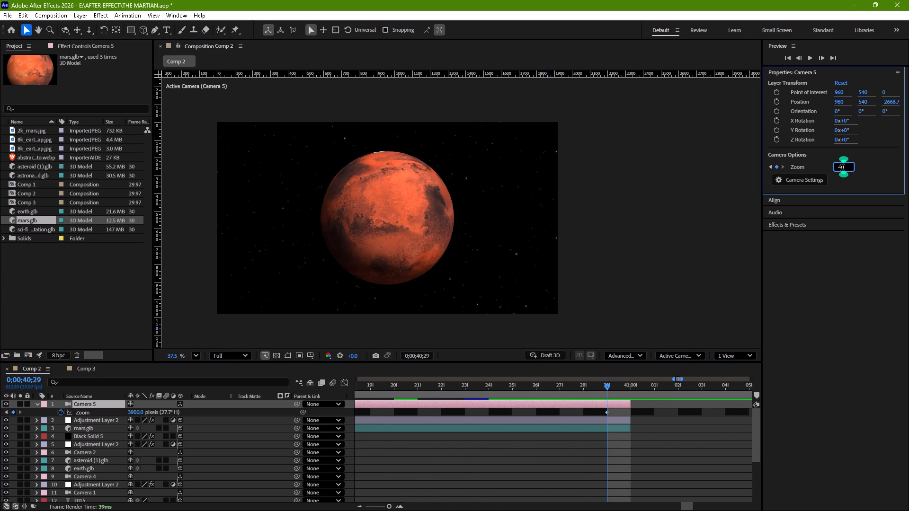
type("00")
key("Return")
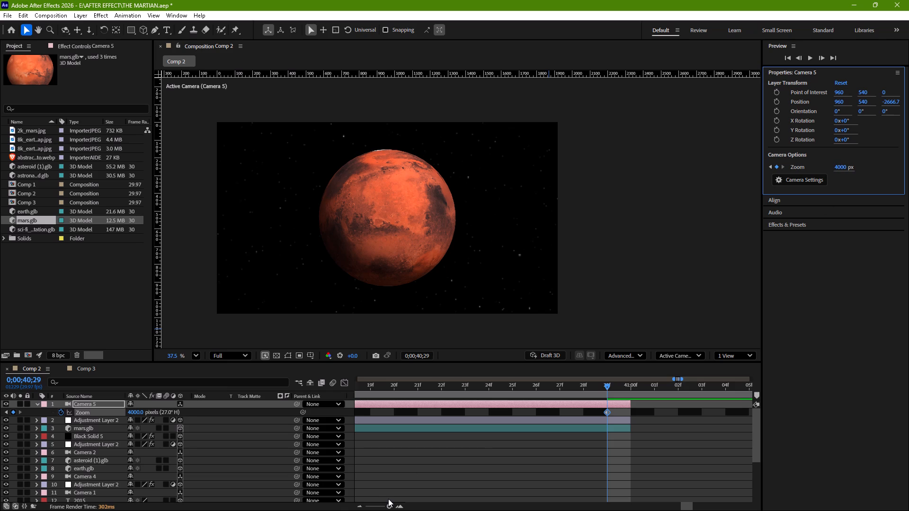
Preview the Mars shot from its start through to the last Zoom keyframe.
left_click_drag(389, 505, 358, 510)
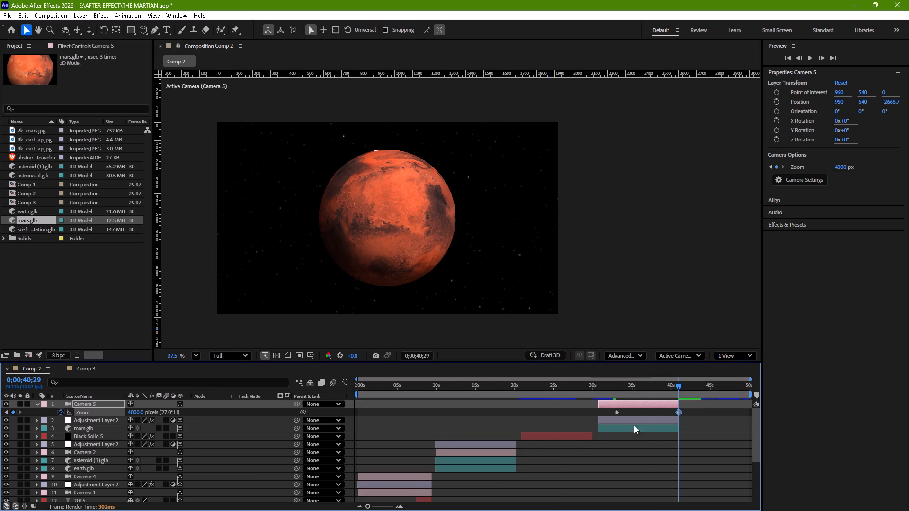
left_click_drag(678, 384, 599, 386)
key("space")
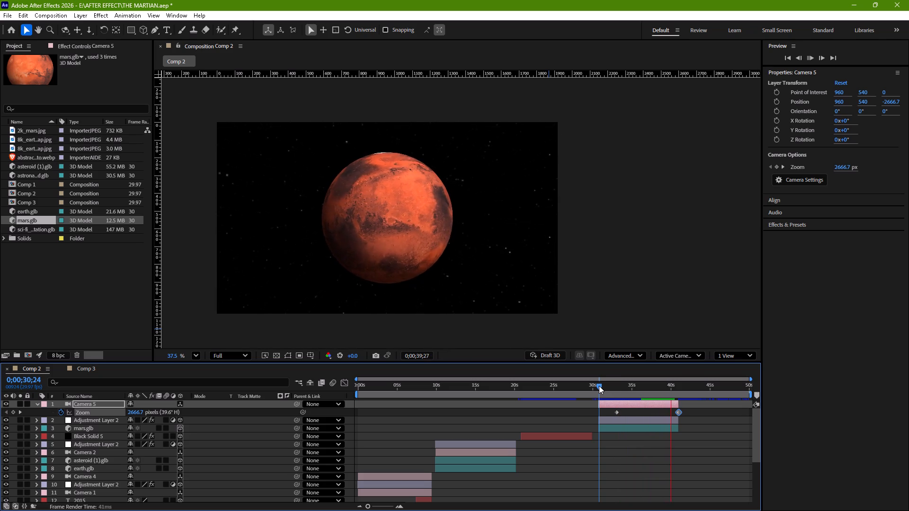
key("space")
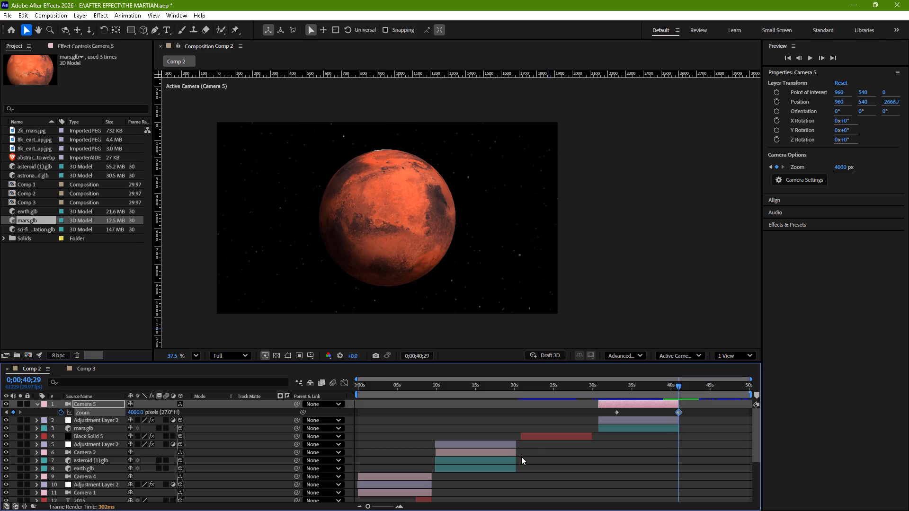
Save the project.
key("ctrl+s")
Preview Comp 2 from 0;00;00;00 through the opening title shot.
scroll(523, 475, "up", 2)
scroll(523, 475, "down", 7)
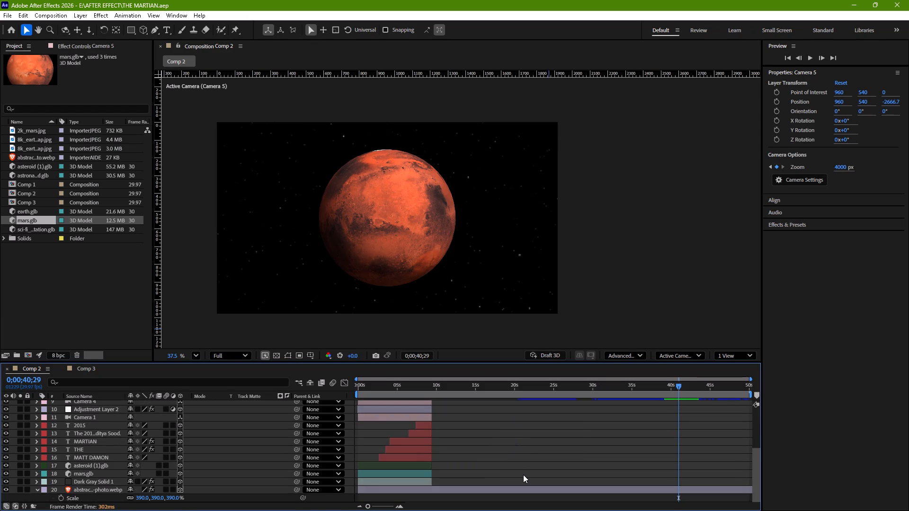
scroll(523, 475, "up", 6)
left_click_drag(679, 387, 675, 387)
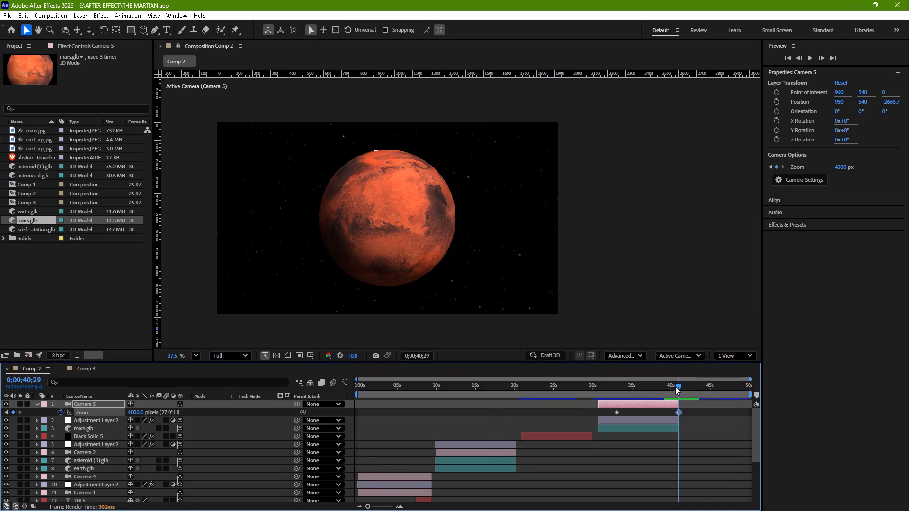
left_click_drag(675, 387, 232, 458)
key("space")
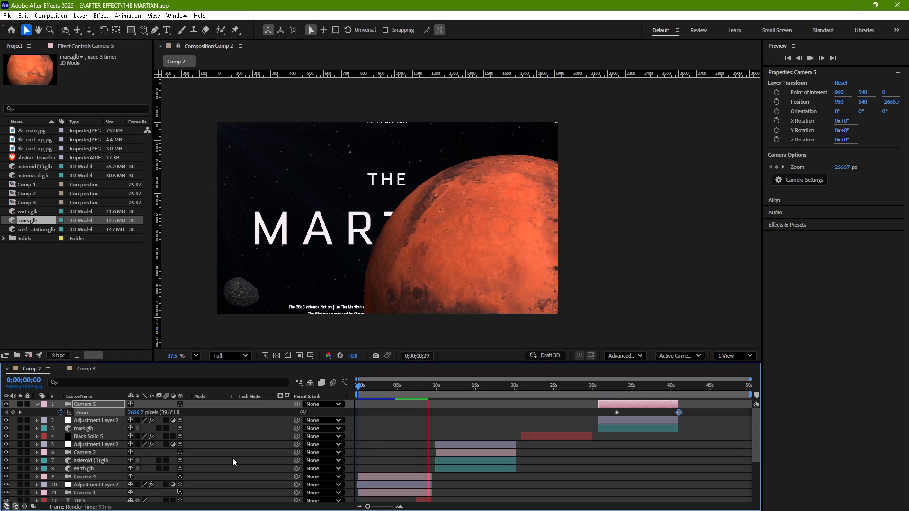
key("space")
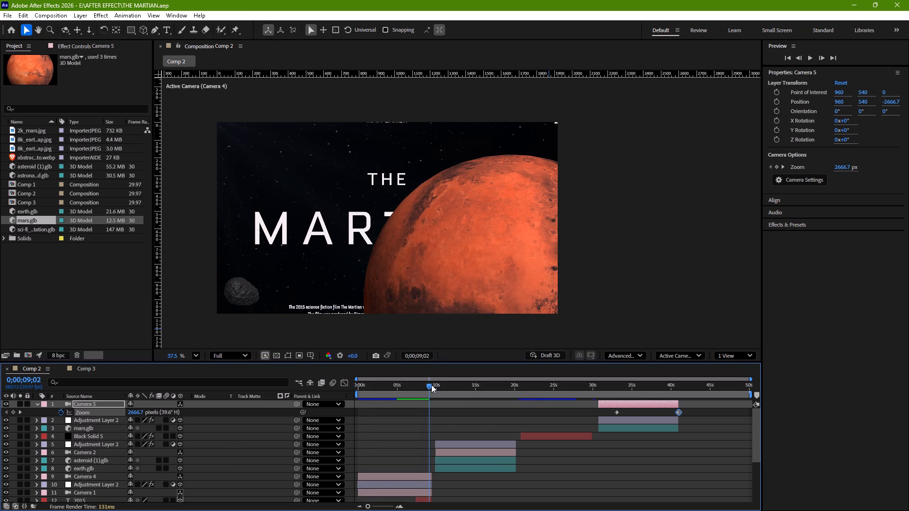
Examine the title shot around 5 to 8 seconds and its camera and text layers to see how it is framed.
left_click_drag(429, 385, 402, 410)
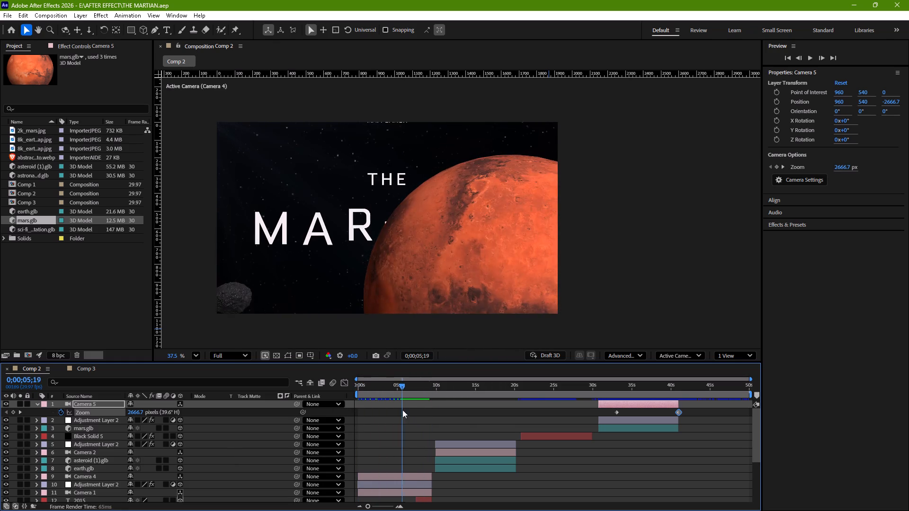
left_click_drag(402, 410, 422, 411)
scroll(406, 454, "down", 2)
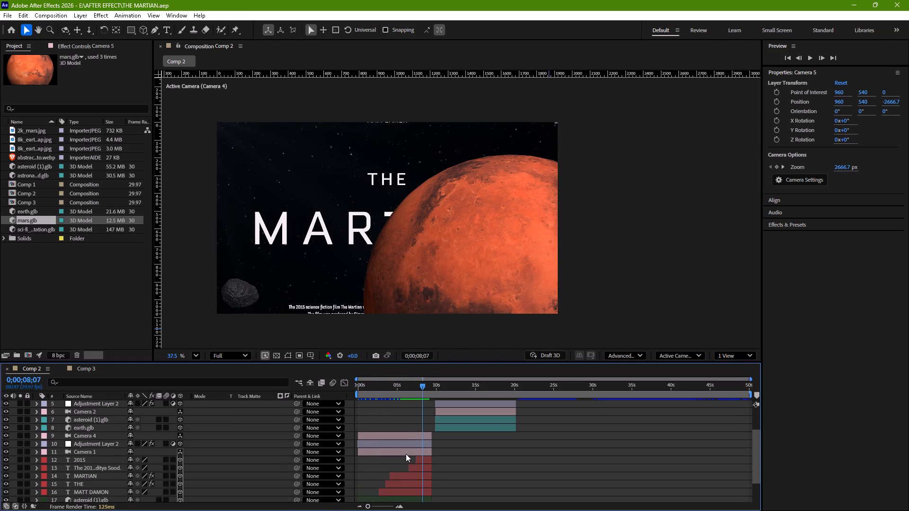
scroll(406, 454, "down", 1)
scroll(406, 454, "up", 1)
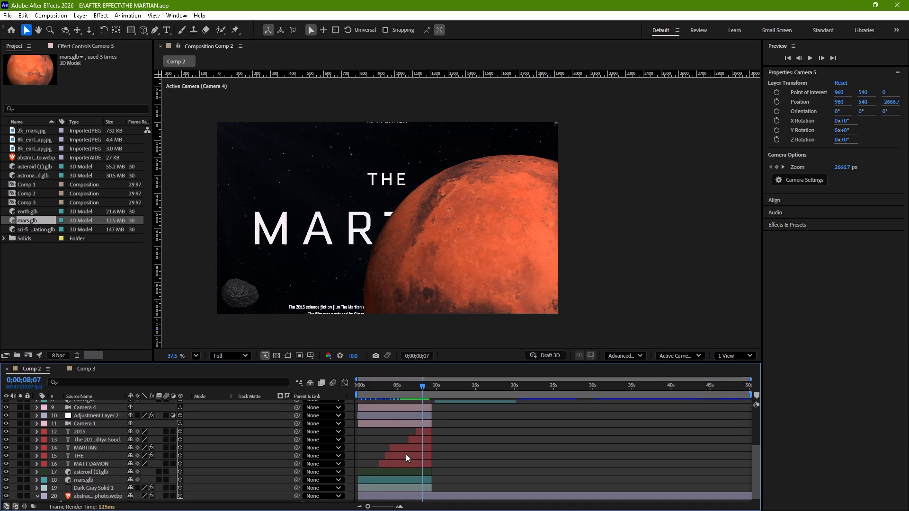
scroll(406, 454, "up", 1)
left_click(392, 413)
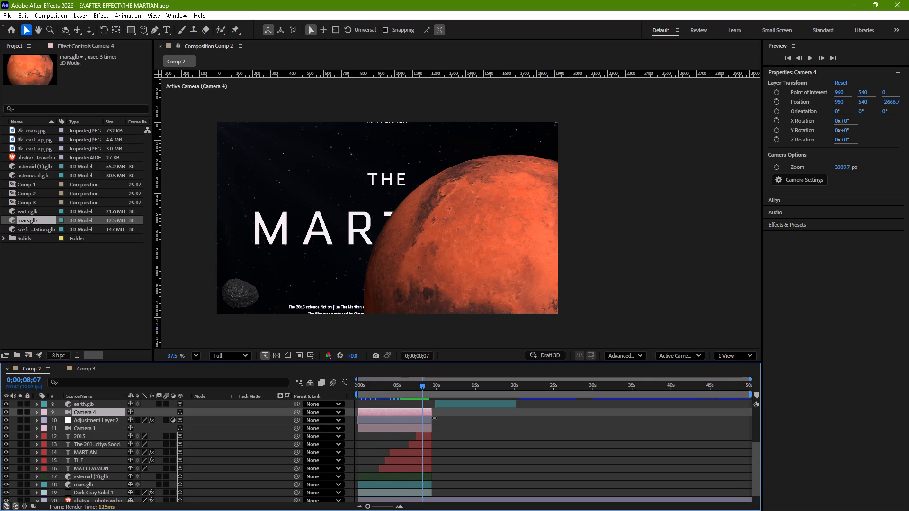
scroll(436, 418, "up", 6)
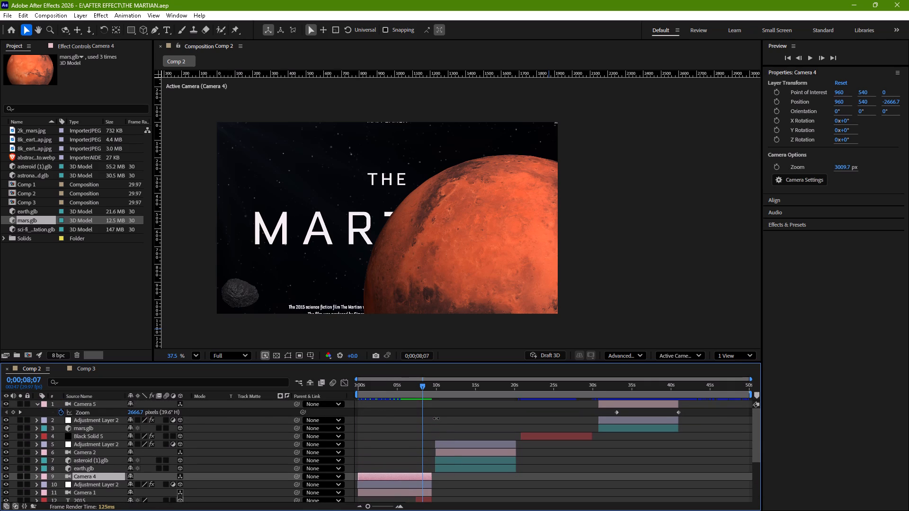
scroll(436, 418, "up", 1)
Extend the start of the Camera 2 layer back to the beginning of Comp 2.
left_click(442, 453)
left_click_drag(437, 452, 378, 458)
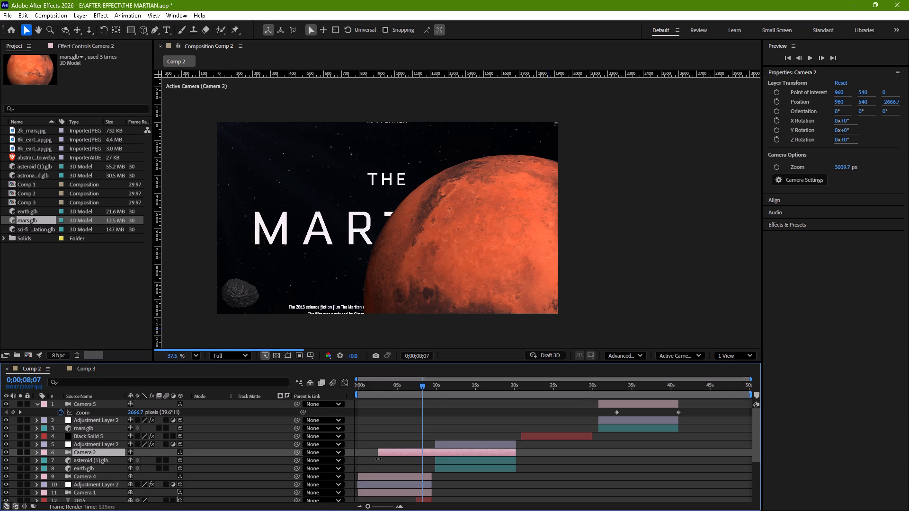
left_click_drag(378, 458, 360, 459)
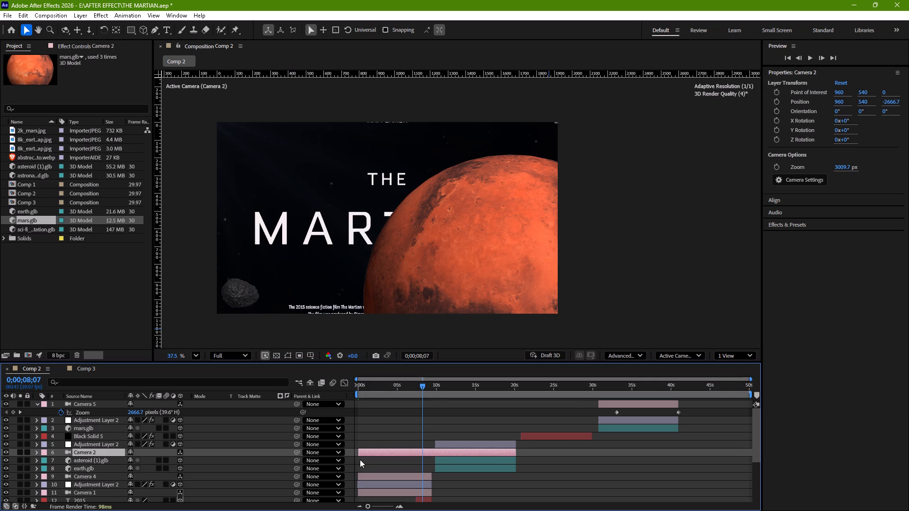
Preview the title shot from the start of Comp 2 with the extended Camera 2.
left_click_drag(423, 385, 353, 396)
key("space")
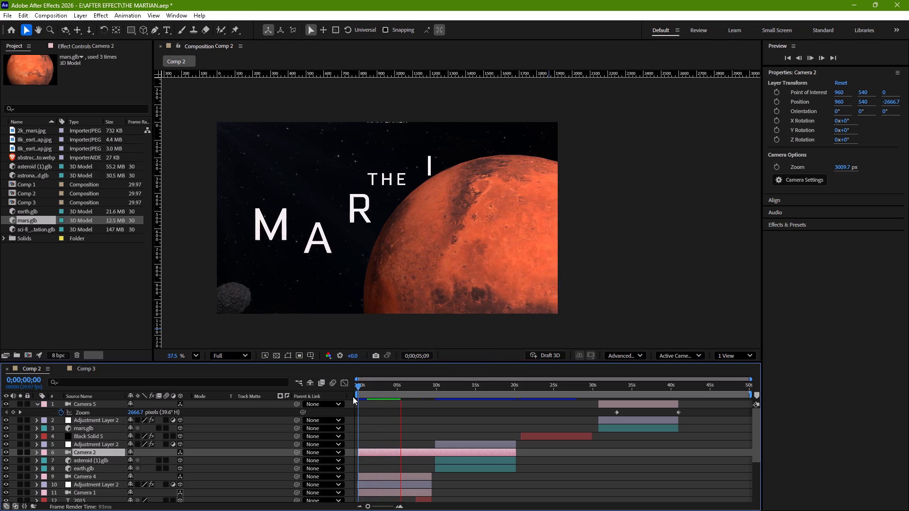
key("space")
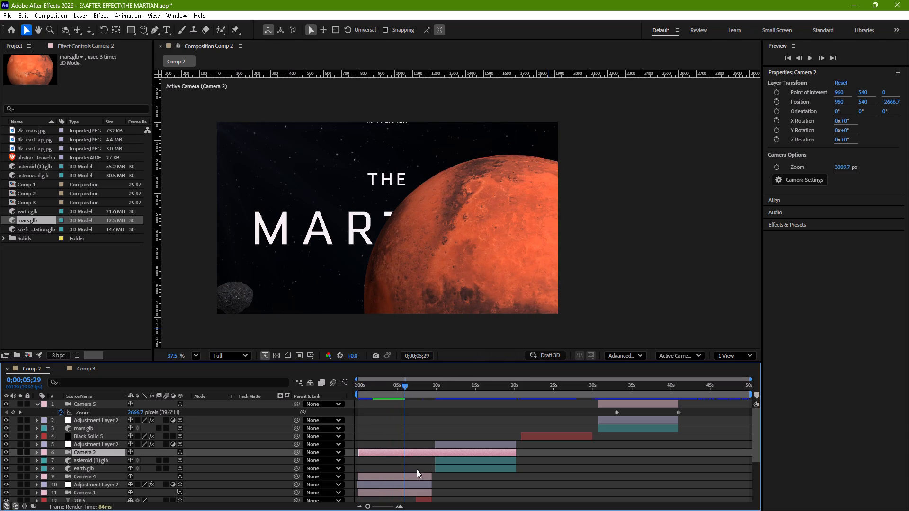
Turn off the visibility of Camera 4 and Camera 1.
left_click(419, 477)
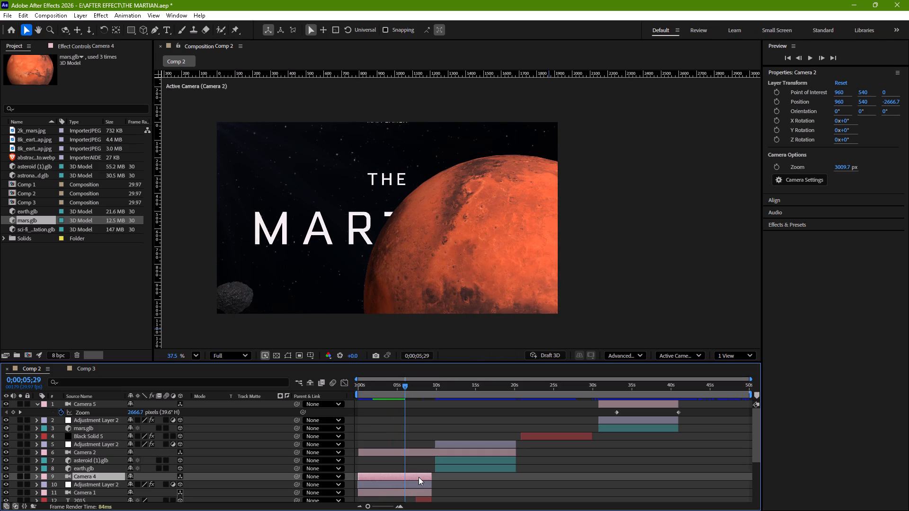
left_click(7, 476)
scroll(35, 468, "down", 2)
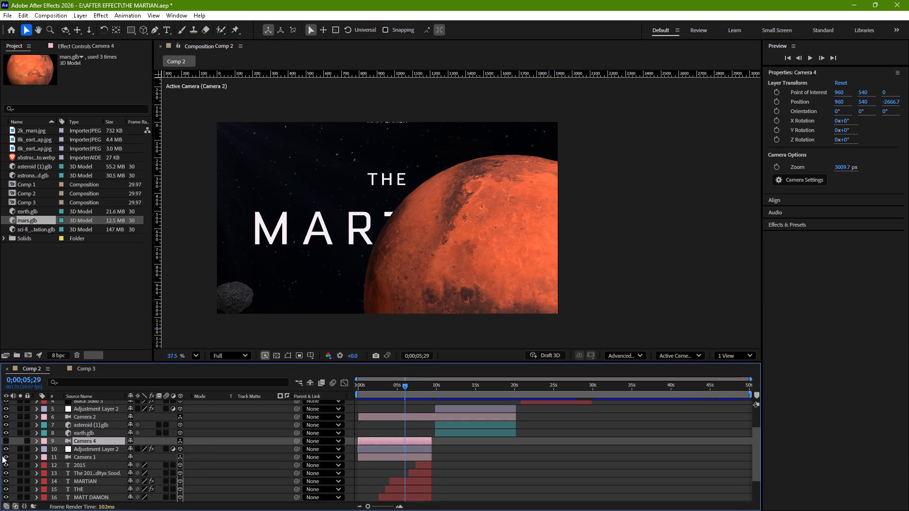
left_click(4, 456)
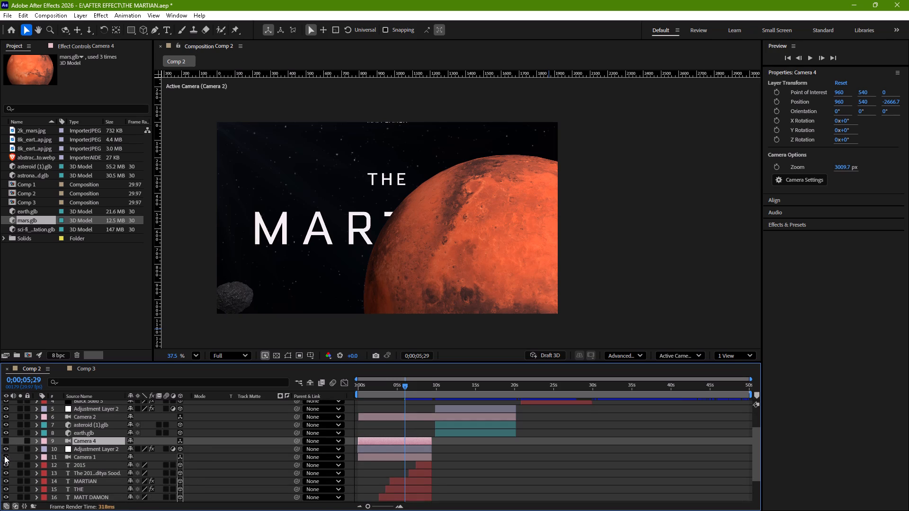
Inspect the Camera 1 and MARTIAN text layers, switching the MARTIAN layer's visibility off and back on.
left_click(96, 456)
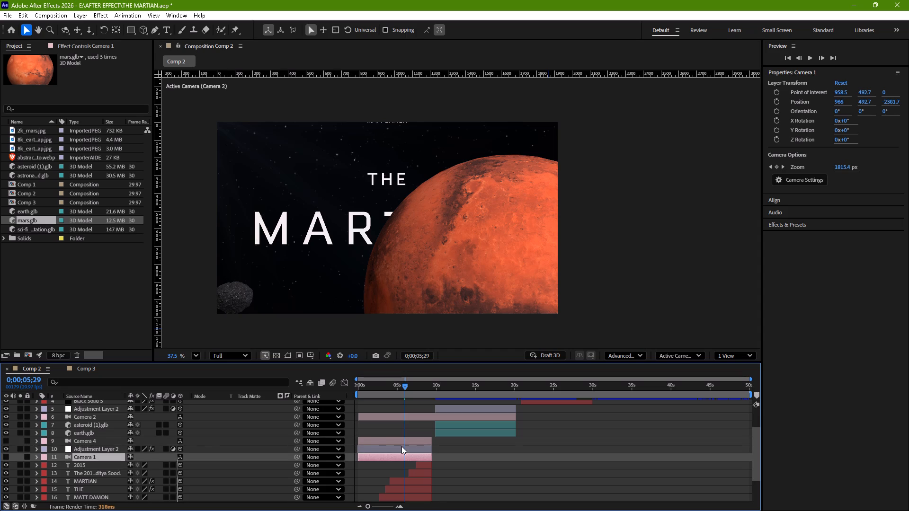
scroll(401, 446, "down", 3)
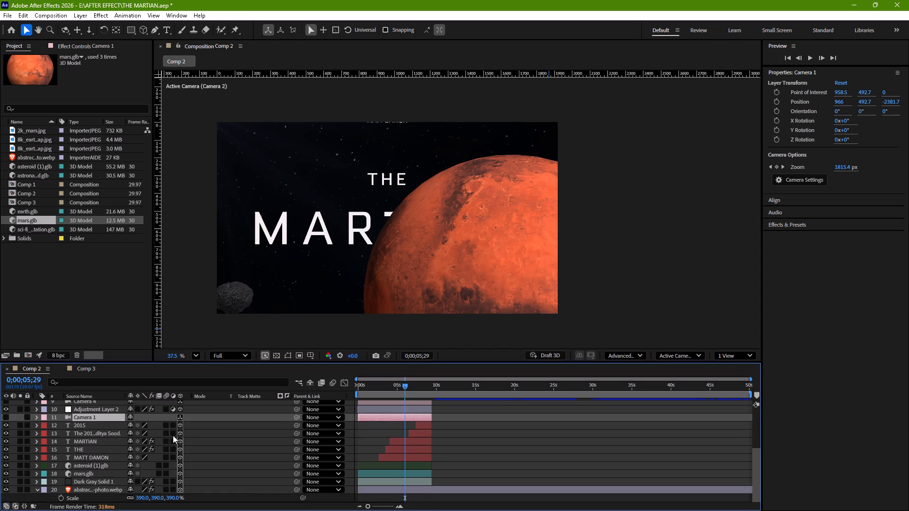
left_click(100, 439)
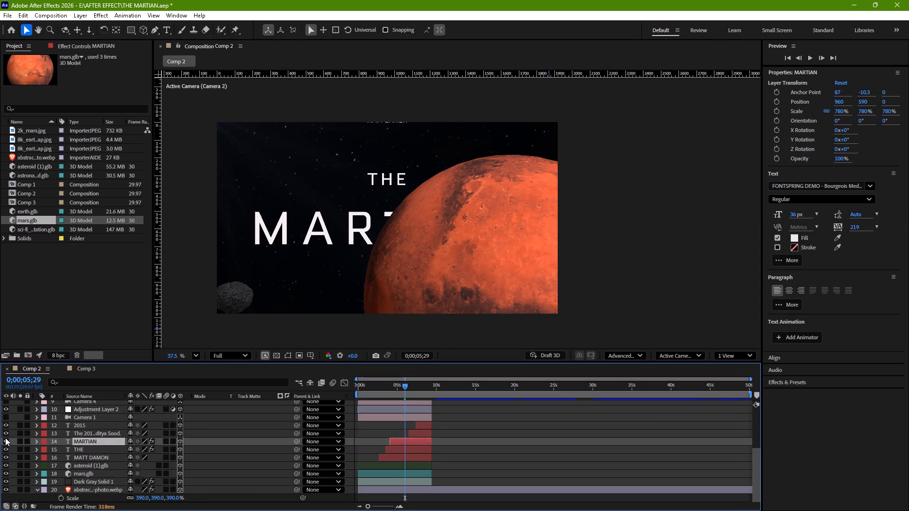
left_click(5, 438)
left_click(5, 438)
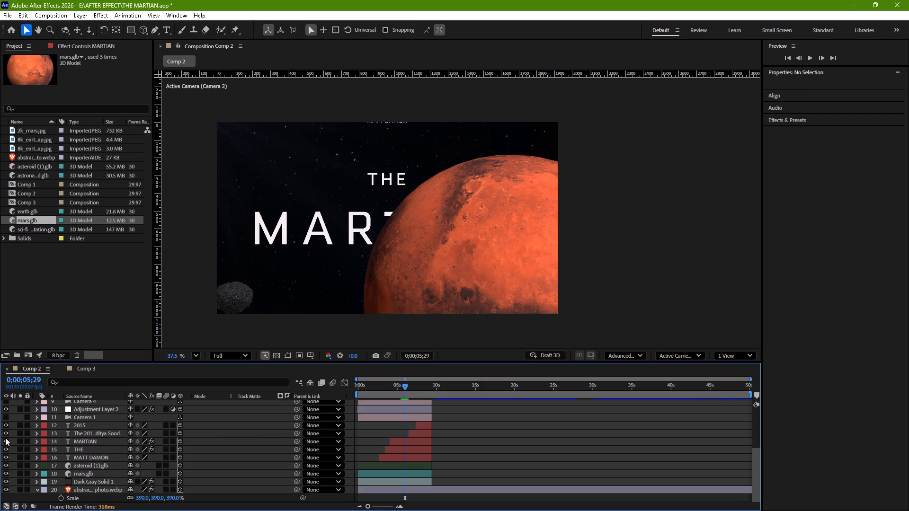
Compare the title frame with the MARTIAN text layer's visibility switched off and on.
left_click(5, 441)
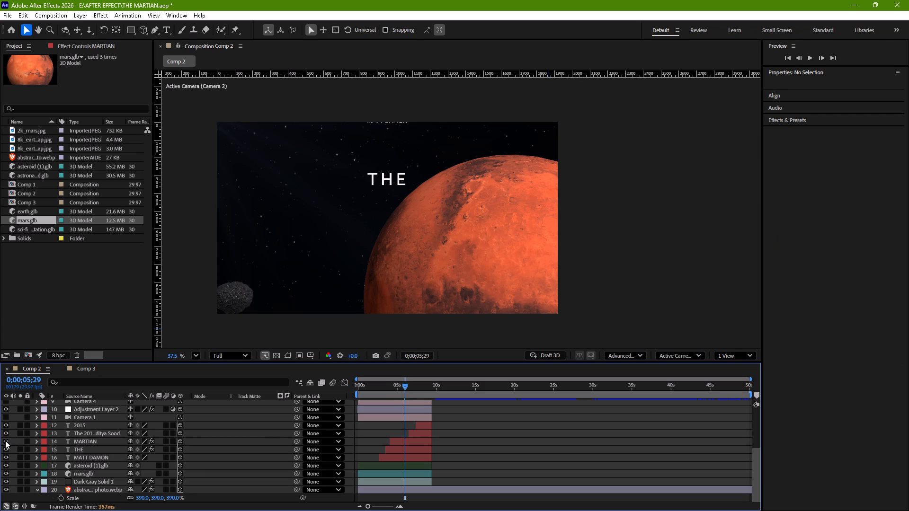
left_click(5, 441)
left_click(5, 441)
left_click(5, 441)
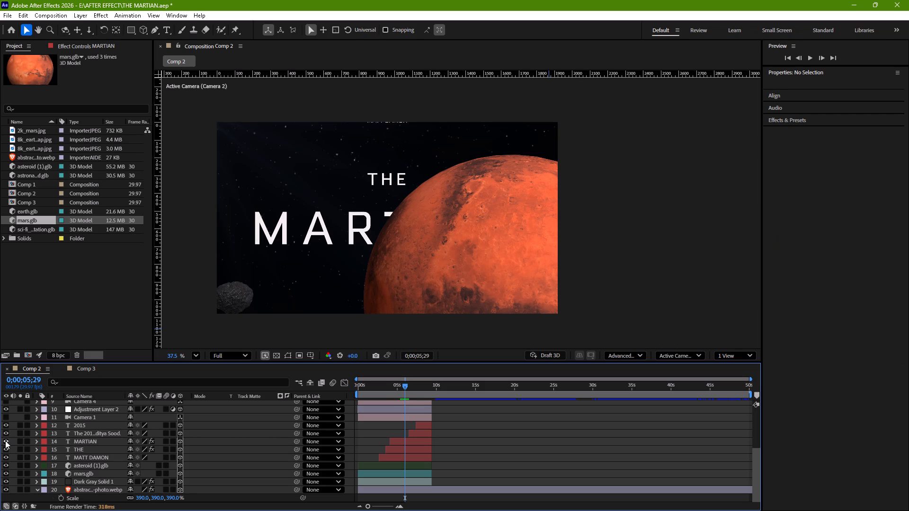
Turn off the visibility of the title shot's mars.glb layer and scrub through the title animation.
left_click(94, 472)
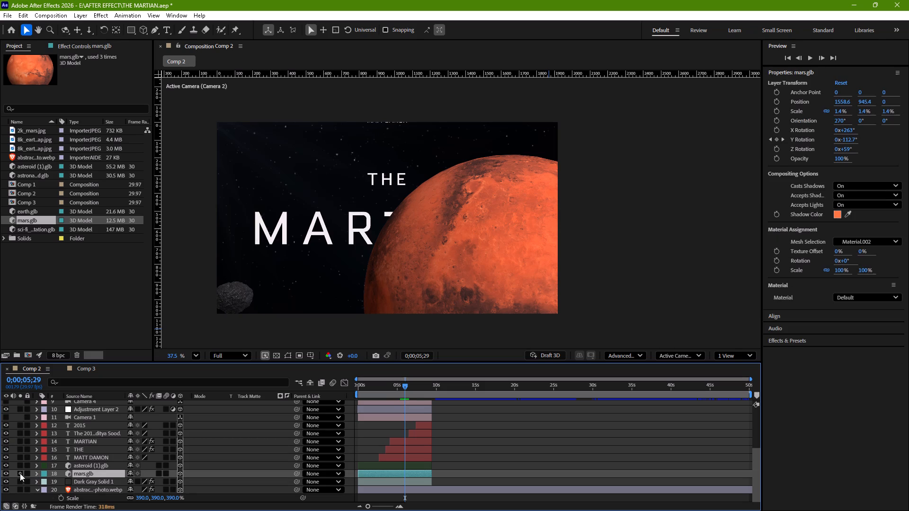
left_click(7, 473)
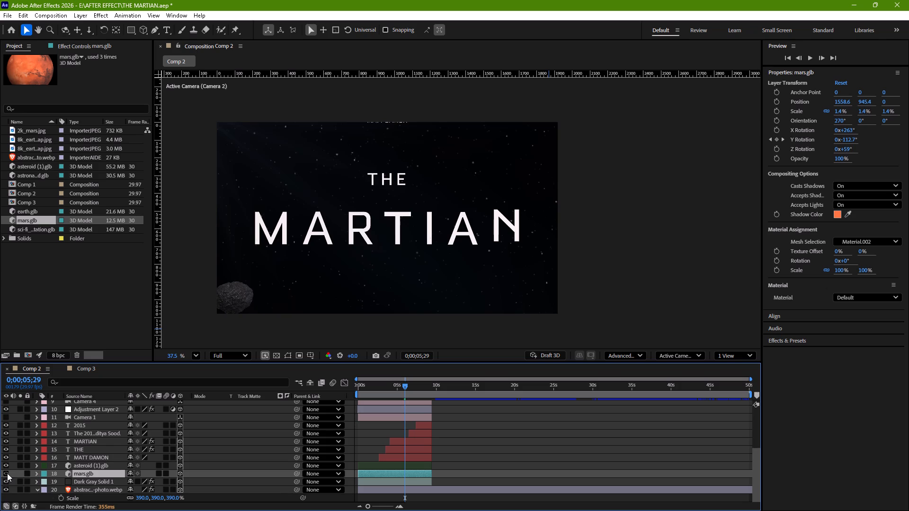
left_click_drag(404, 385, 387, 392)
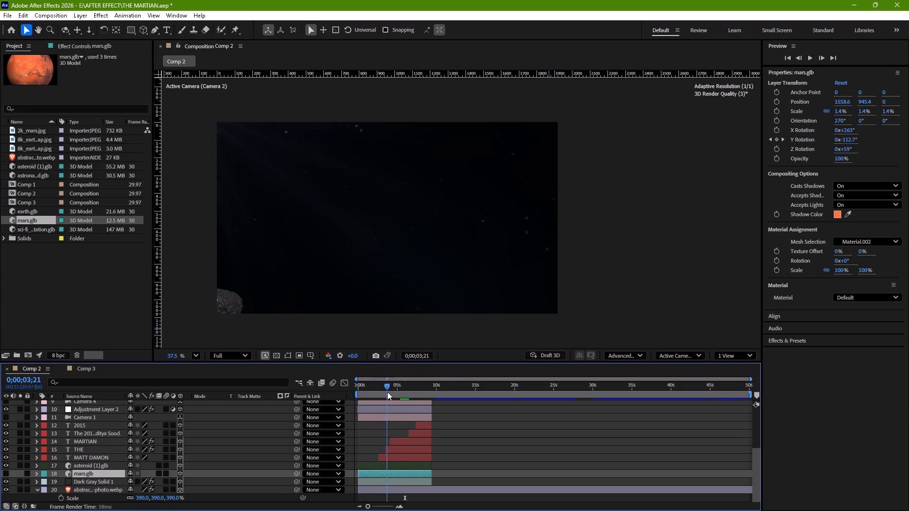
left_click_drag(387, 392, 410, 388)
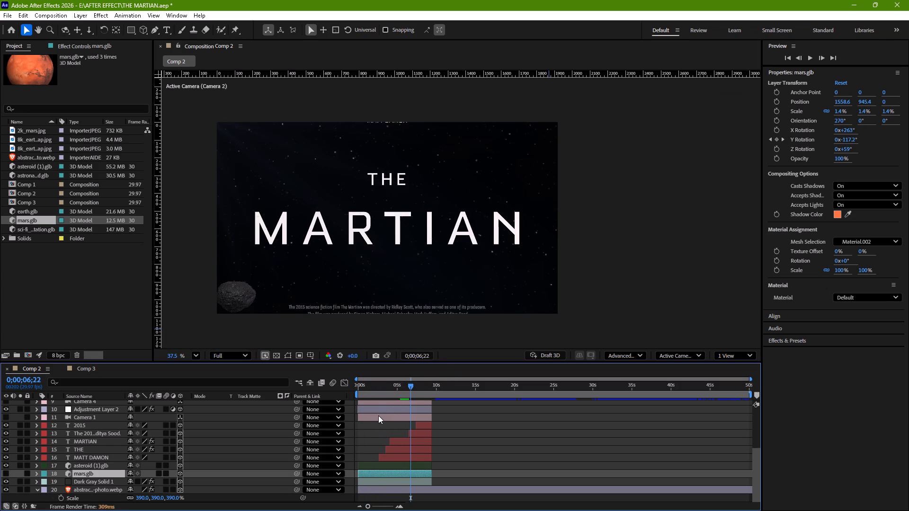
Delete the Camera 1 and Camera 4 layers from Comp 2.
left_click(378, 415)
scroll(373, 430, "up", 1)
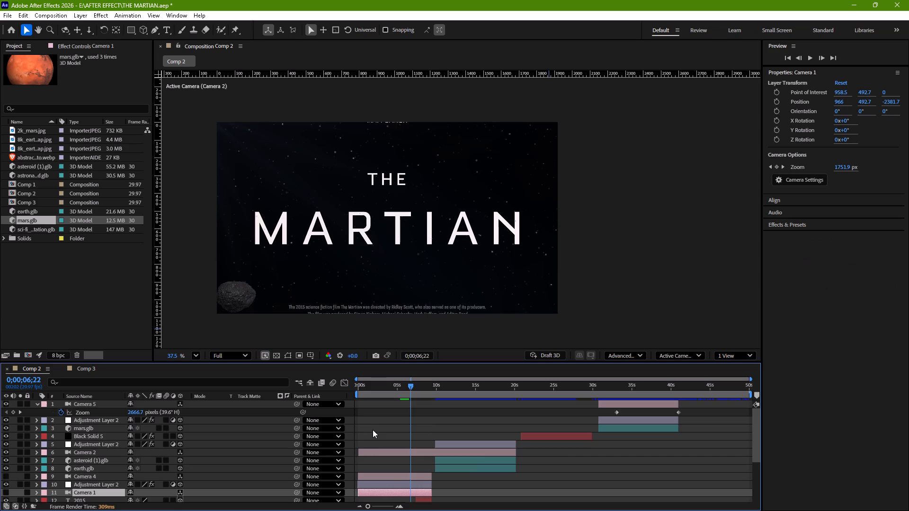
scroll(373, 430, "up", 1)
key("Delete")
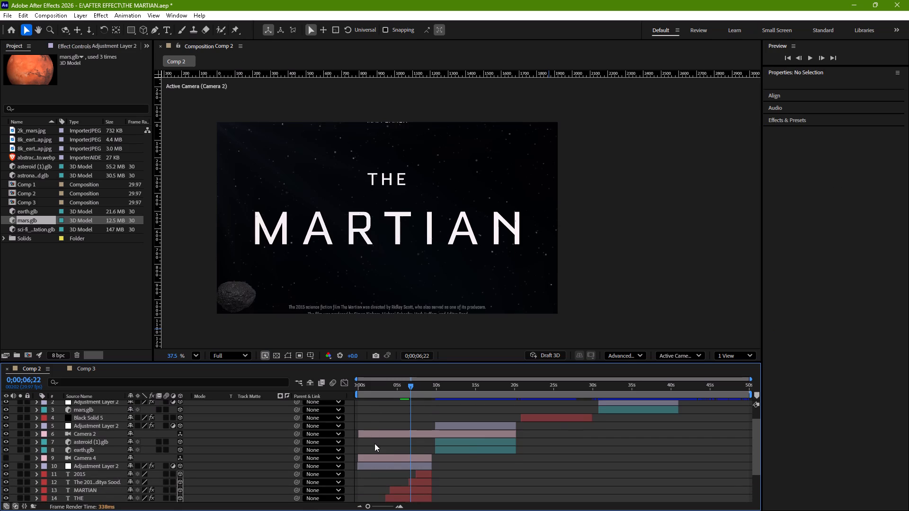
left_click(379, 457)
key("Delete")
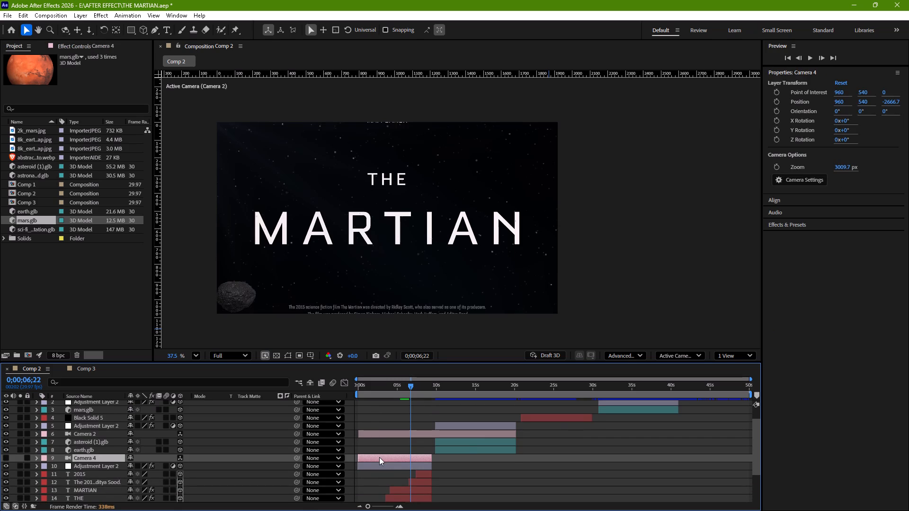
Trim the start of the Camera 2 layer back to about 10 s, aligned with the Earth shot's layers.
left_click(399, 431)
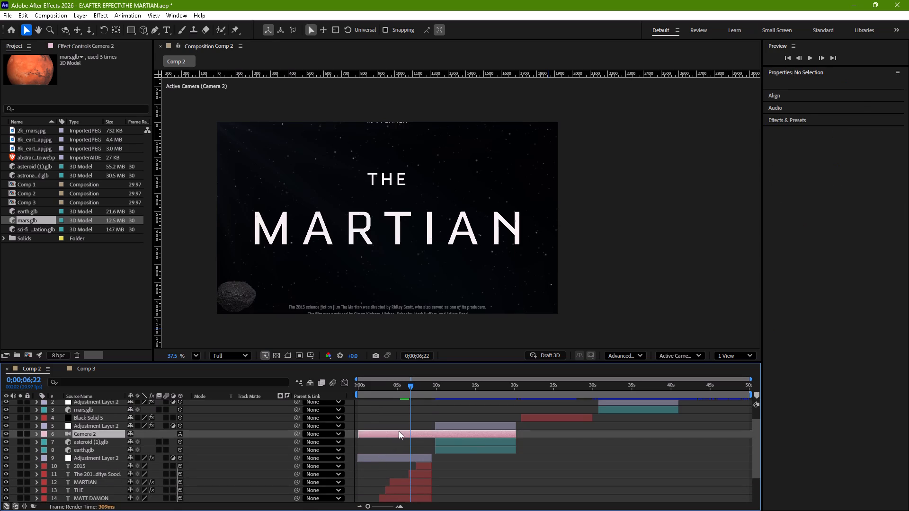
left_click_drag(359, 434, 440, 445)
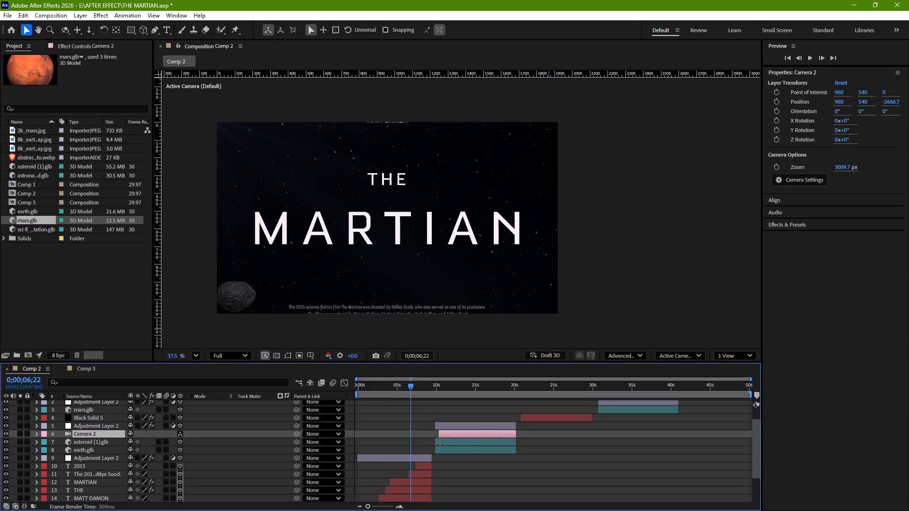
left_click_drag(440, 445, 437, 446)
Scrub the Earth and asteroid shot, then preview Comp 2 from about 10 s through the space station shot.
left_click_drag(412, 385, 454, 387)
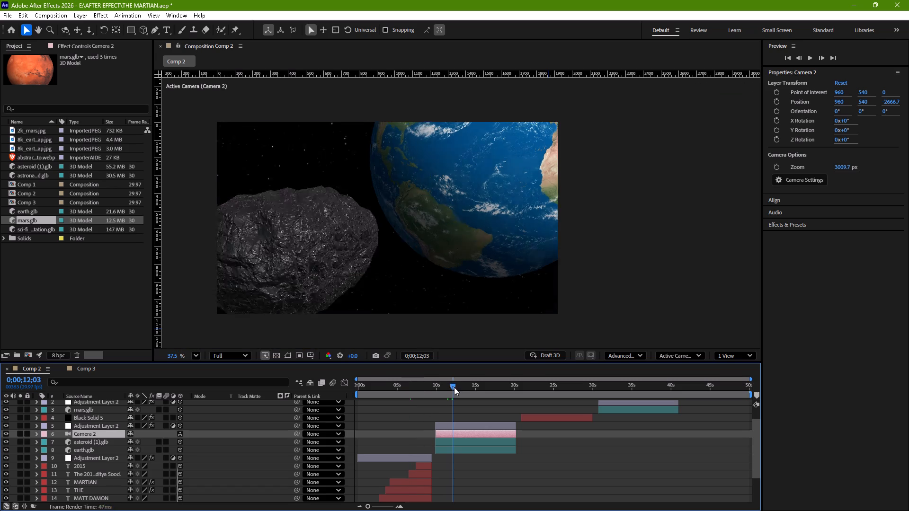
left_click_drag(454, 387, 513, 390)
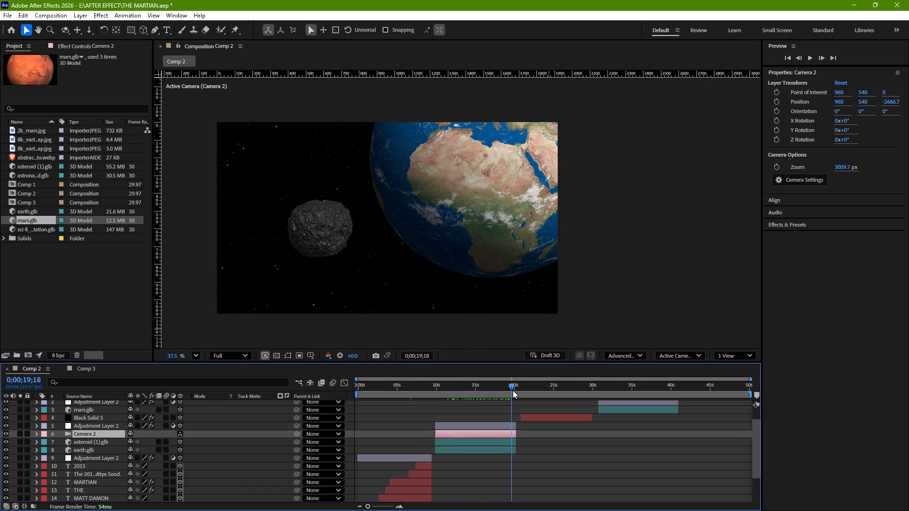
left_click_drag(513, 390, 448, 397)
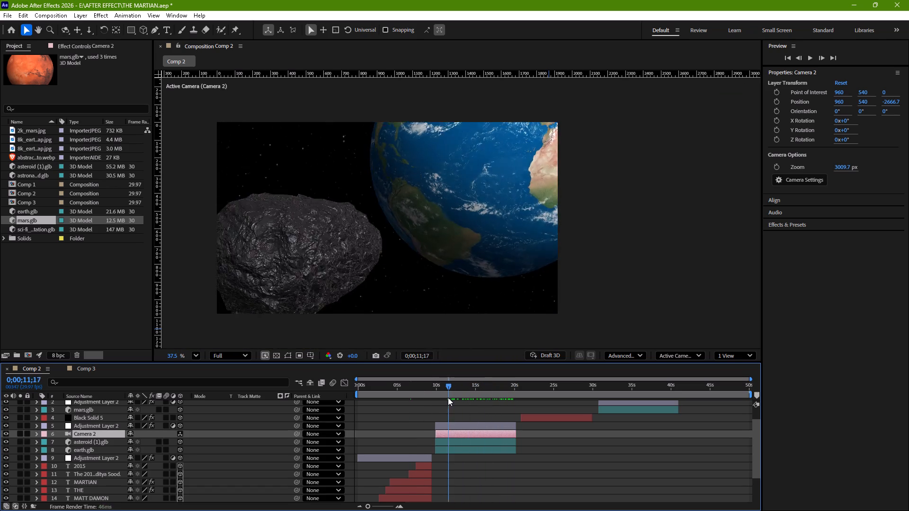
left_click_drag(448, 397, 438, 397)
left_click(436, 436)
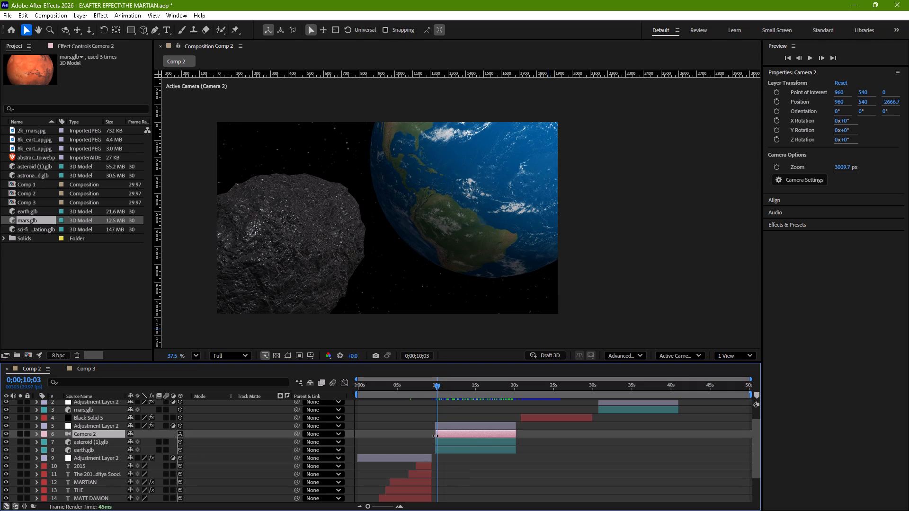
key("space")
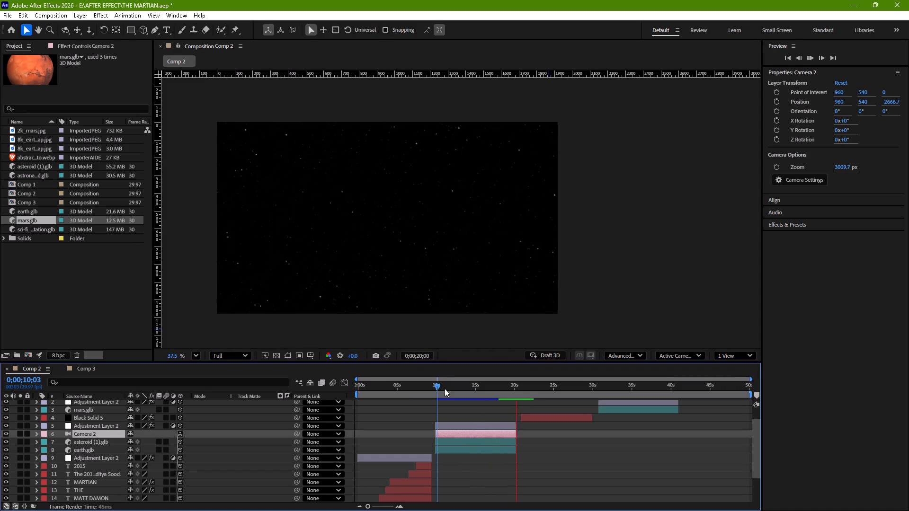
key("space")
key("space")
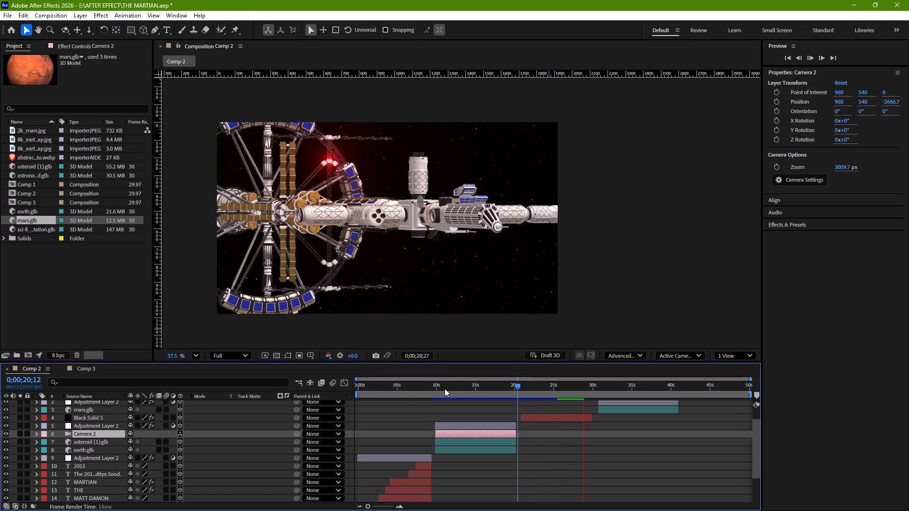
key("space")
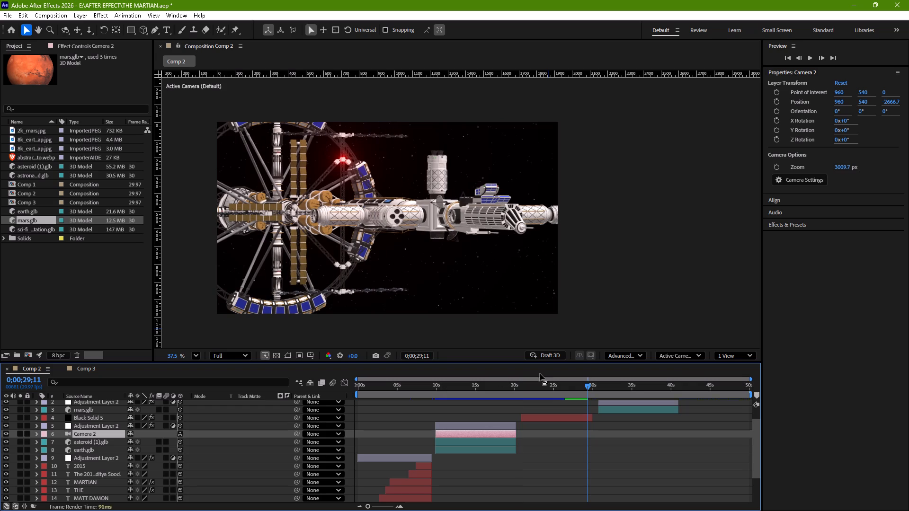
Add mars.glb from the project to the start of Comp 2, directly above the hidden mars.glb layer.
left_click_drag(587, 385, 415, 422)
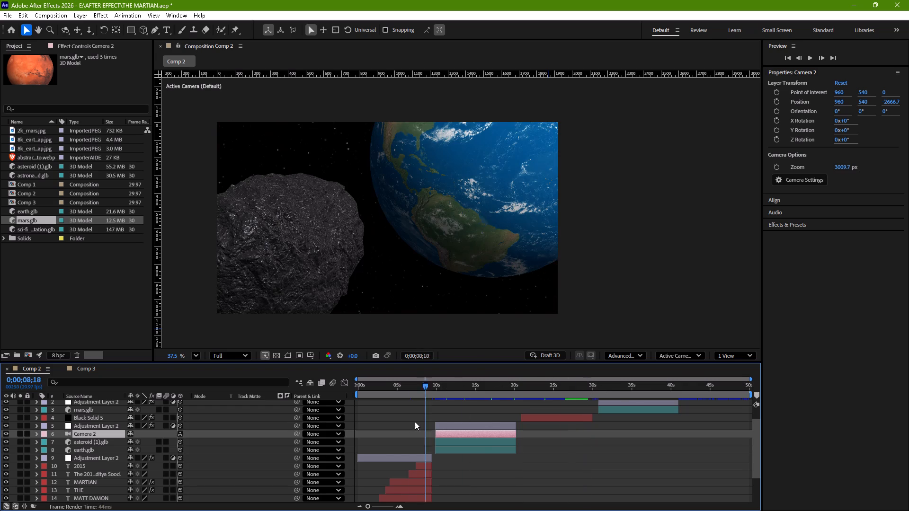
left_click_drag(415, 422, 342, 434)
scroll(408, 441, "down", 4)
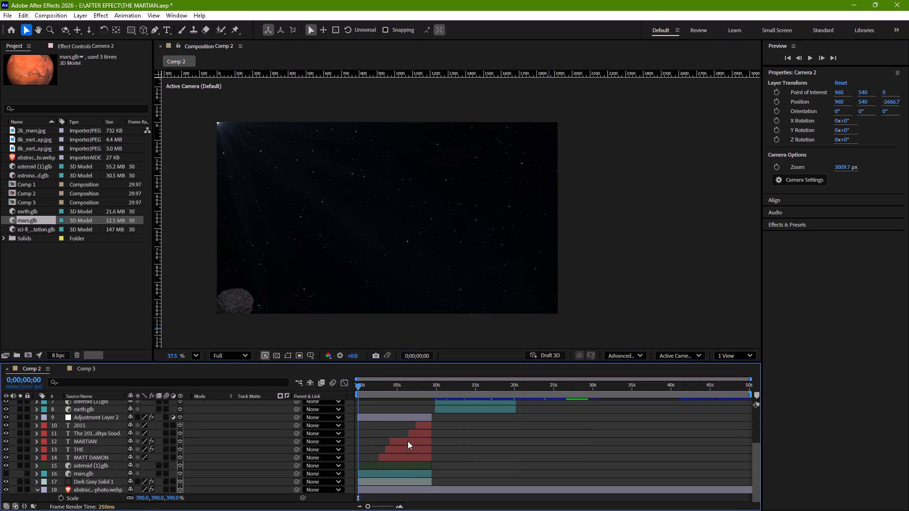
left_click_drag(27, 220, 101, 271)
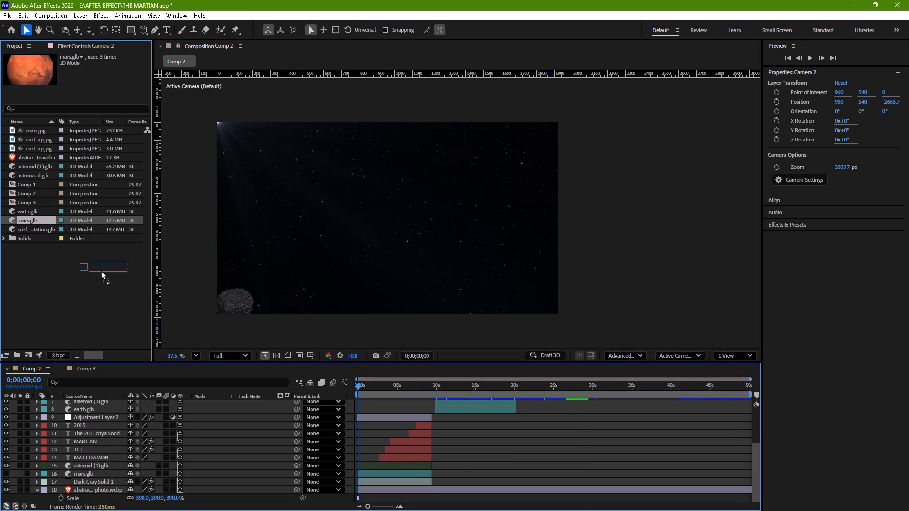
left_click_drag(101, 271, 100, 508)
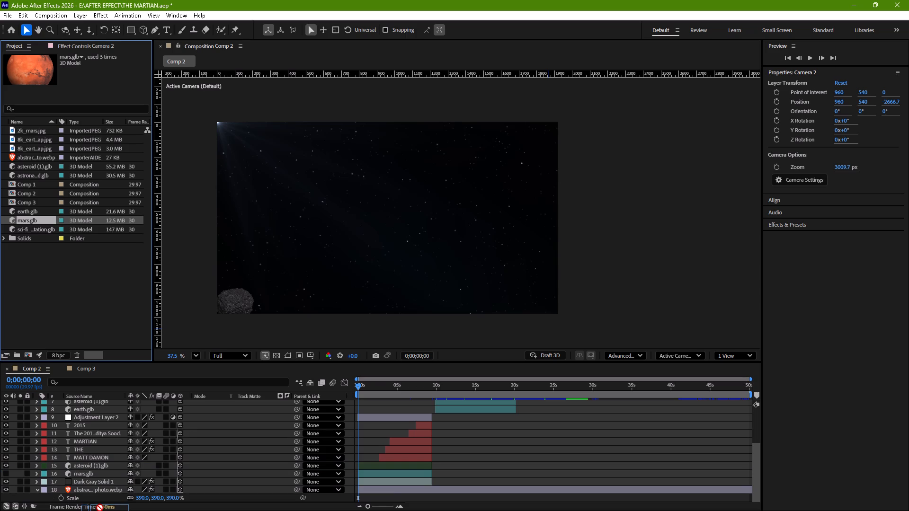
left_click_drag(100, 508, 97, 476)
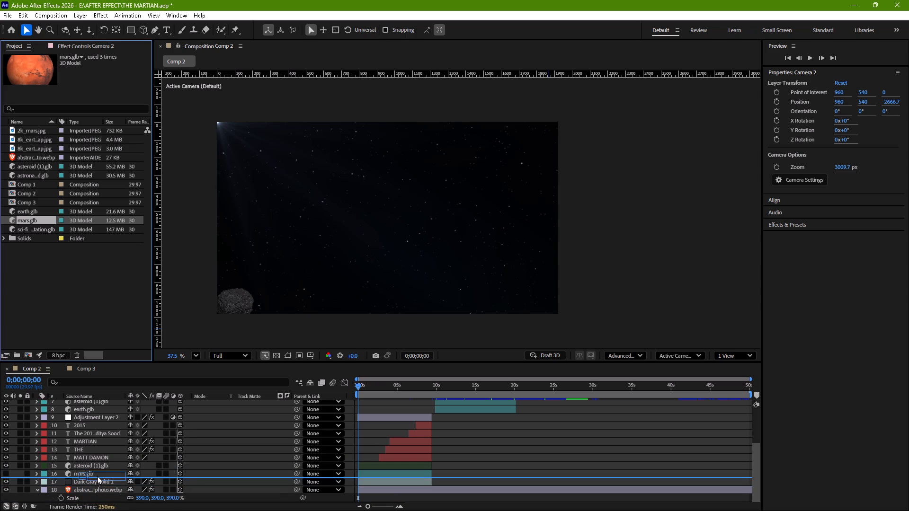
left_click_drag(97, 476, 97, 472)
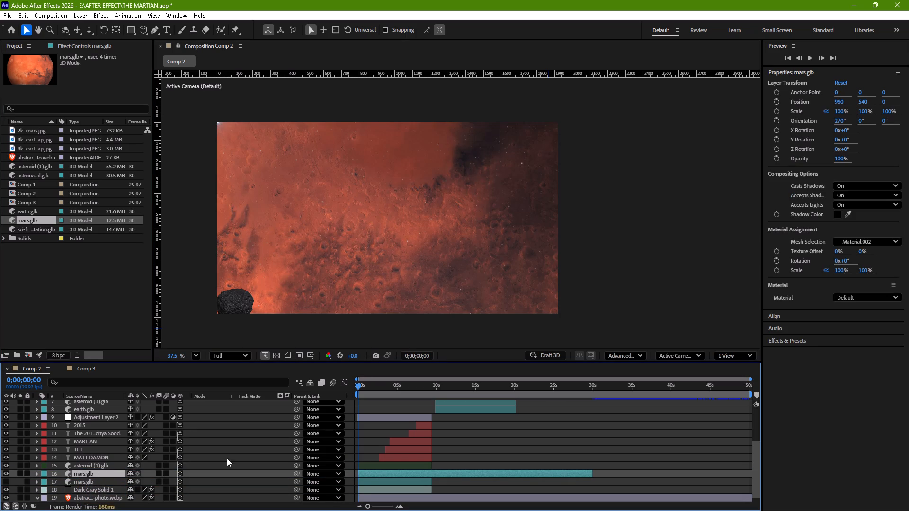
Scrub the title animation over the new Mars model and return to the start of Comp 2.
left_click_drag(357, 387, 408, 393)
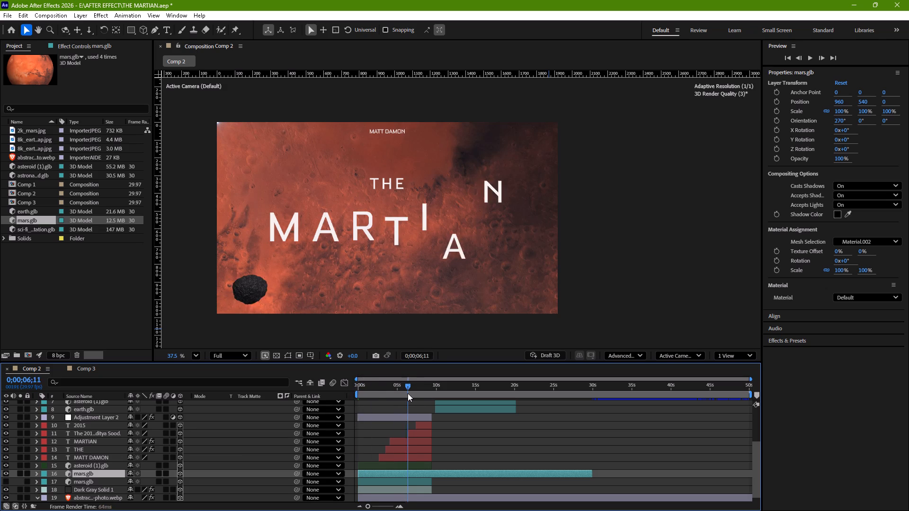
left_click_drag(408, 393, 411, 394)
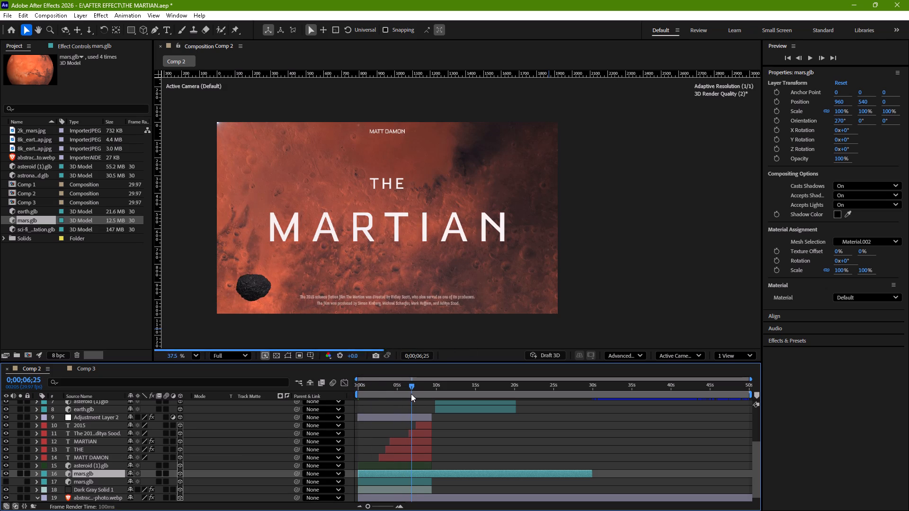
left_click_drag(411, 394, 356, 405)
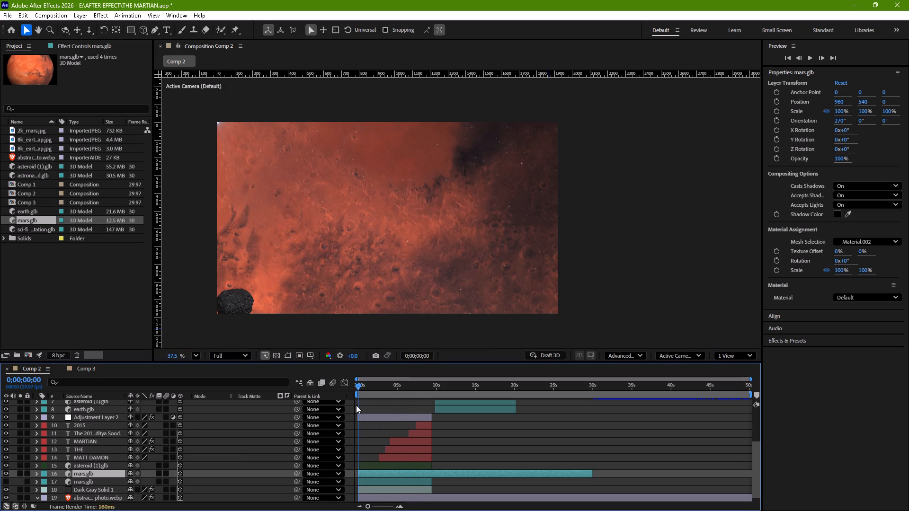
Reveal the Scale of both title-shot mars.glb layers and set the new layer's Scale to 1.4%.
left_click(380, 474)
key("s")
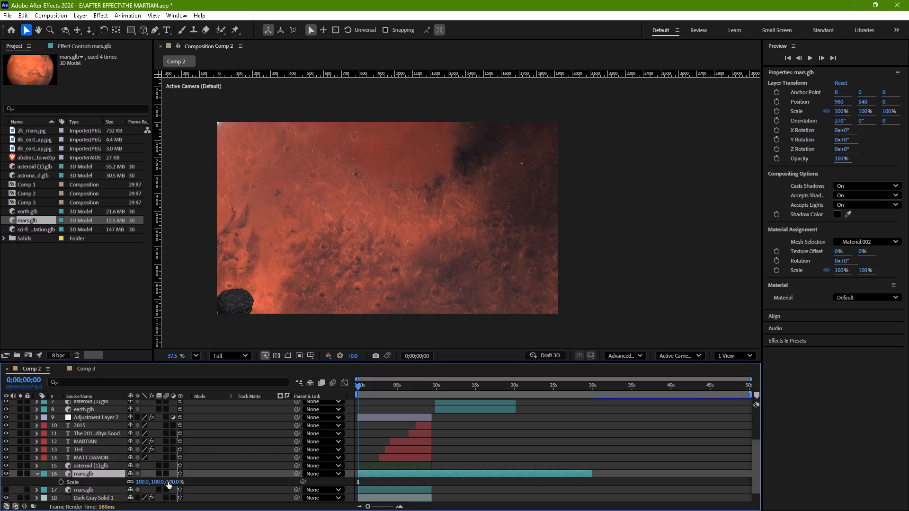
left_click(102, 490)
key("s")
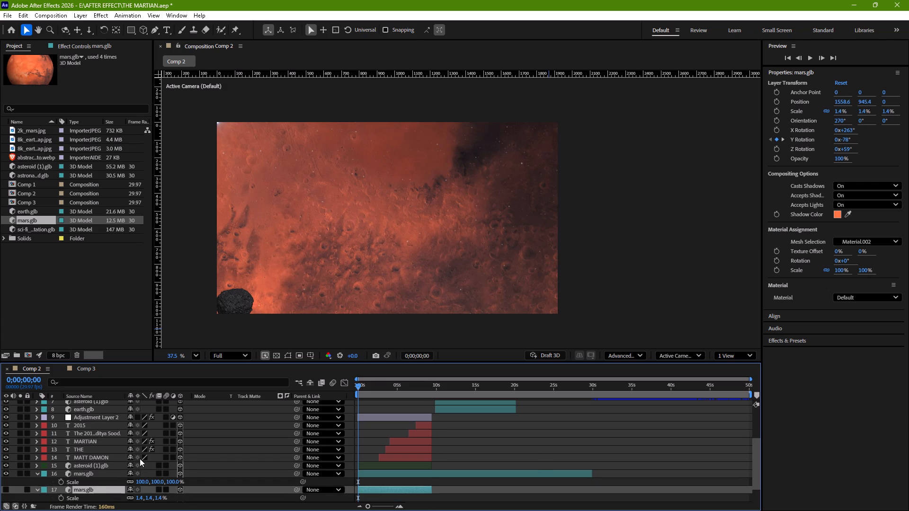
scroll(140, 458, "down", 2)
left_click(170, 458)
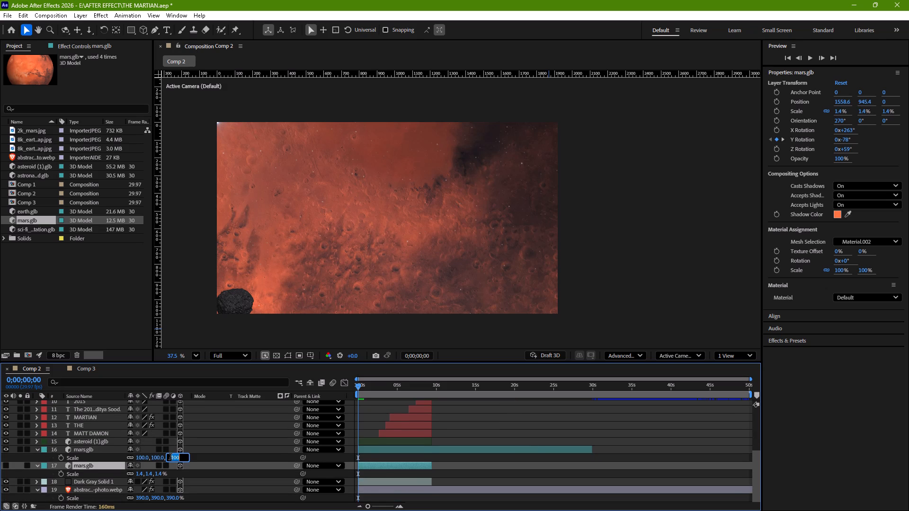
type("1.4")
key("Return")
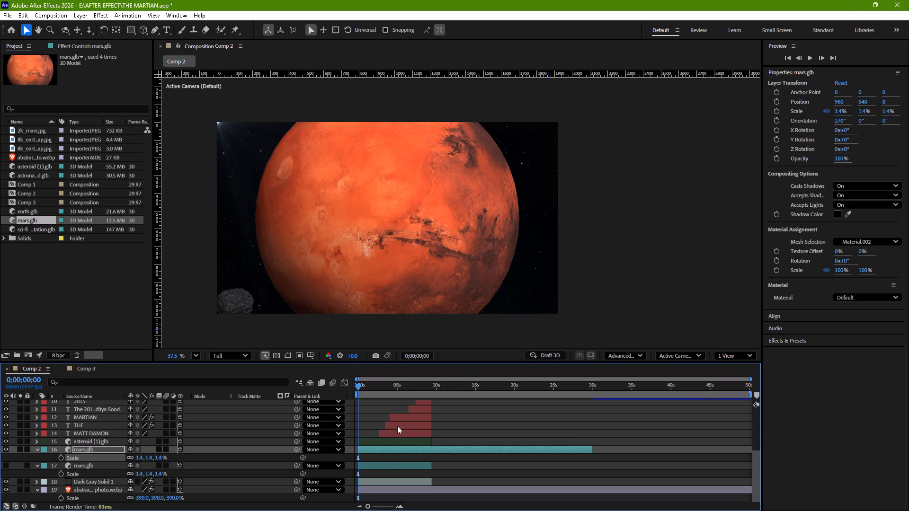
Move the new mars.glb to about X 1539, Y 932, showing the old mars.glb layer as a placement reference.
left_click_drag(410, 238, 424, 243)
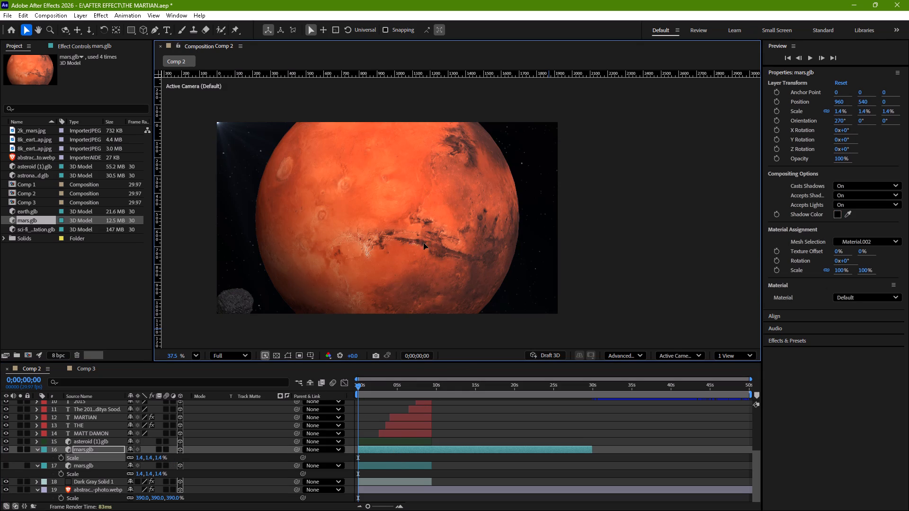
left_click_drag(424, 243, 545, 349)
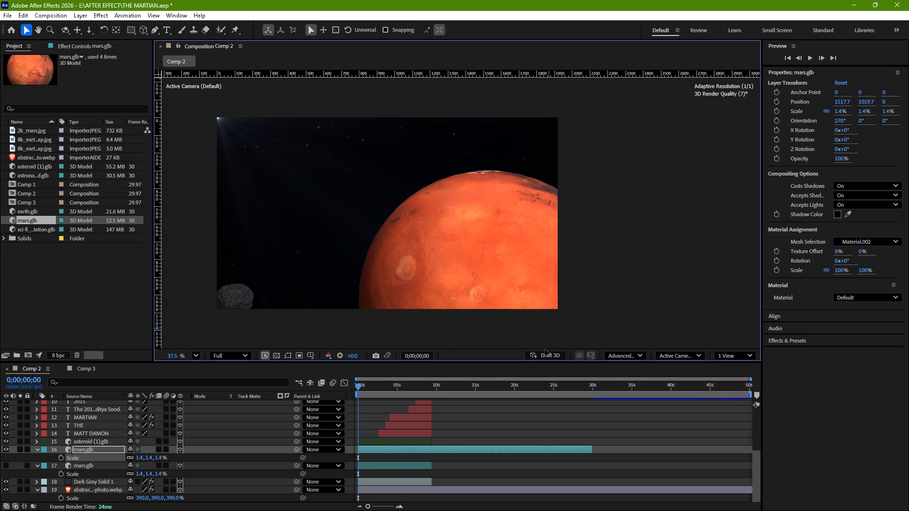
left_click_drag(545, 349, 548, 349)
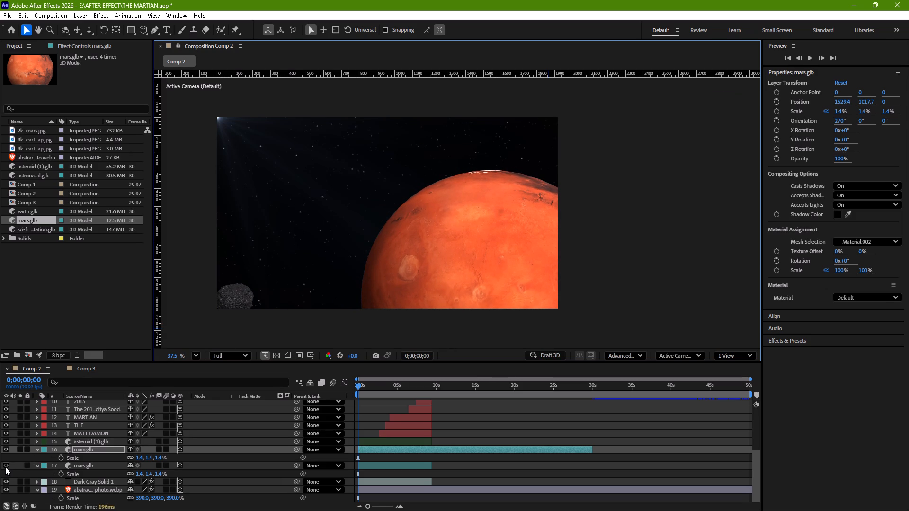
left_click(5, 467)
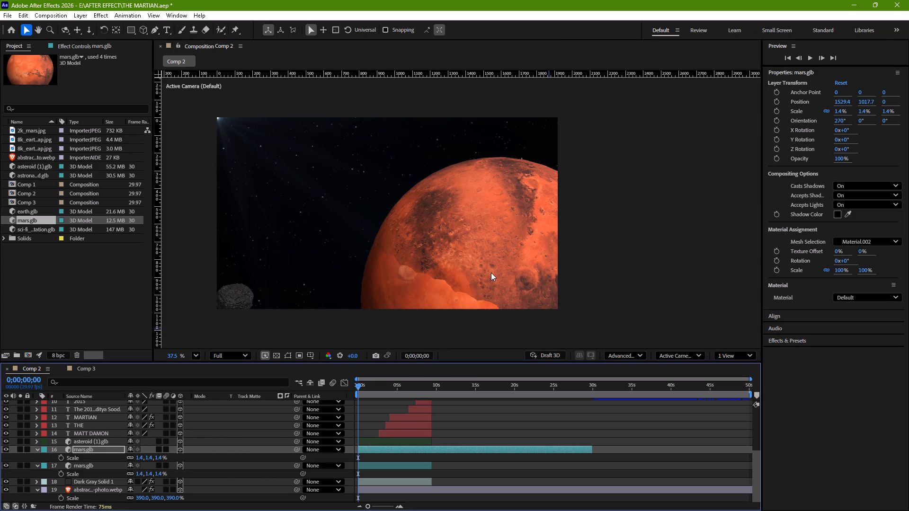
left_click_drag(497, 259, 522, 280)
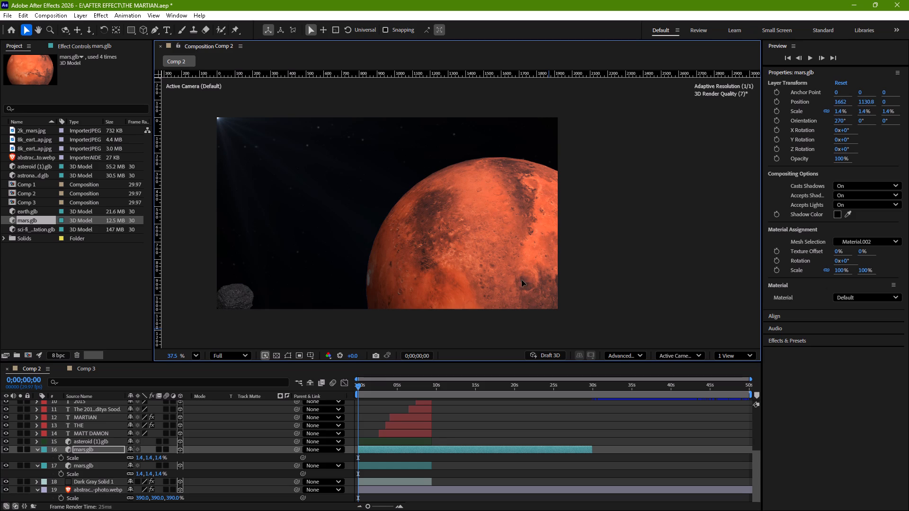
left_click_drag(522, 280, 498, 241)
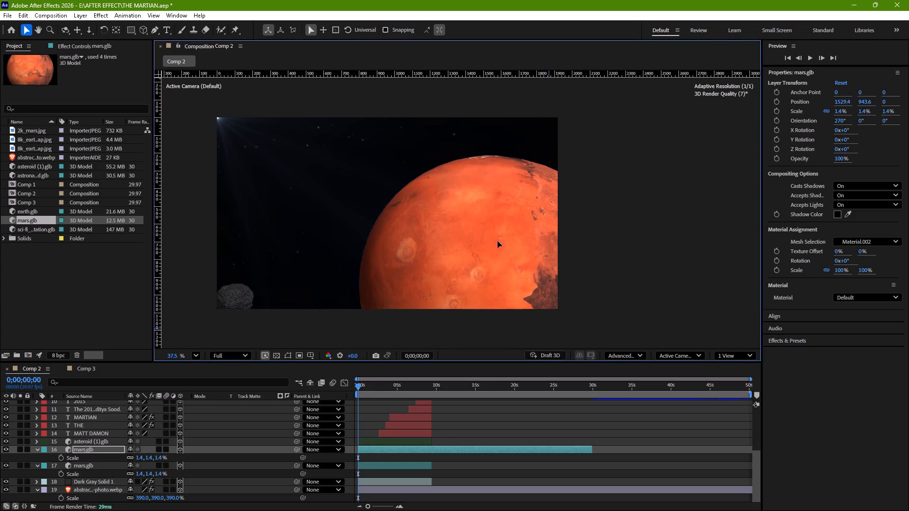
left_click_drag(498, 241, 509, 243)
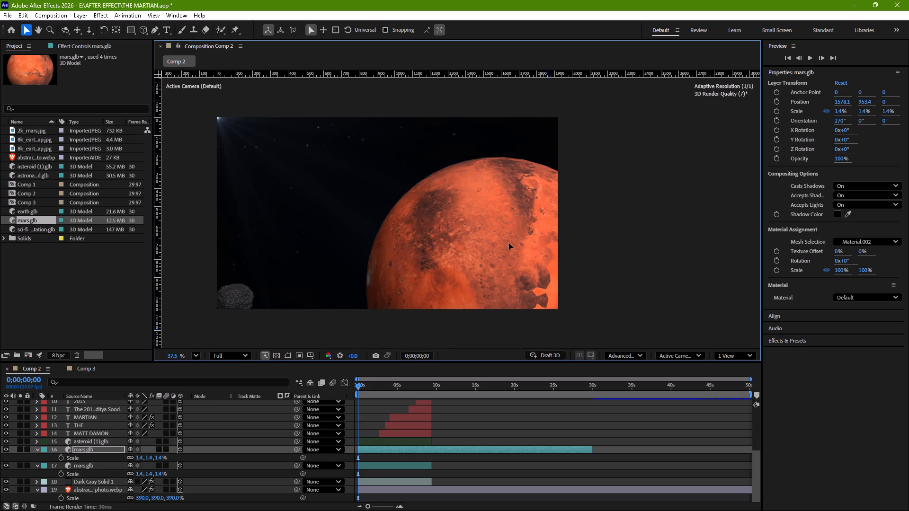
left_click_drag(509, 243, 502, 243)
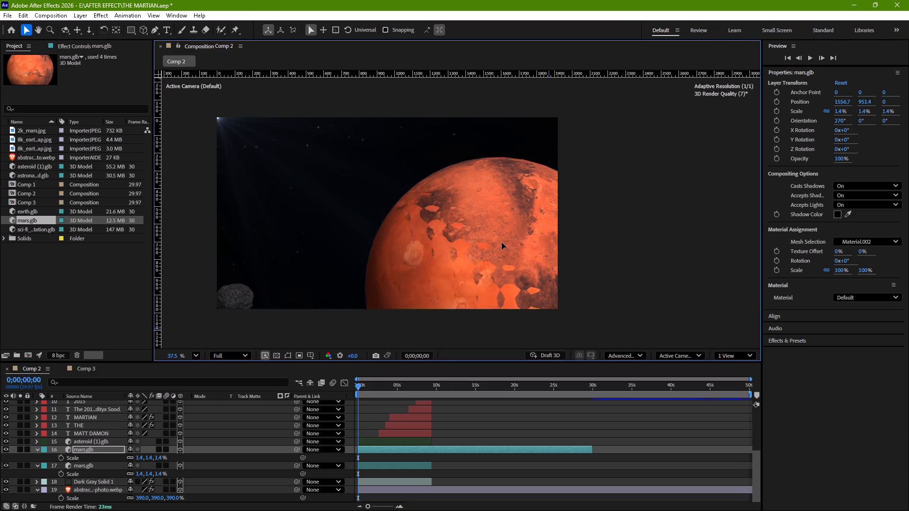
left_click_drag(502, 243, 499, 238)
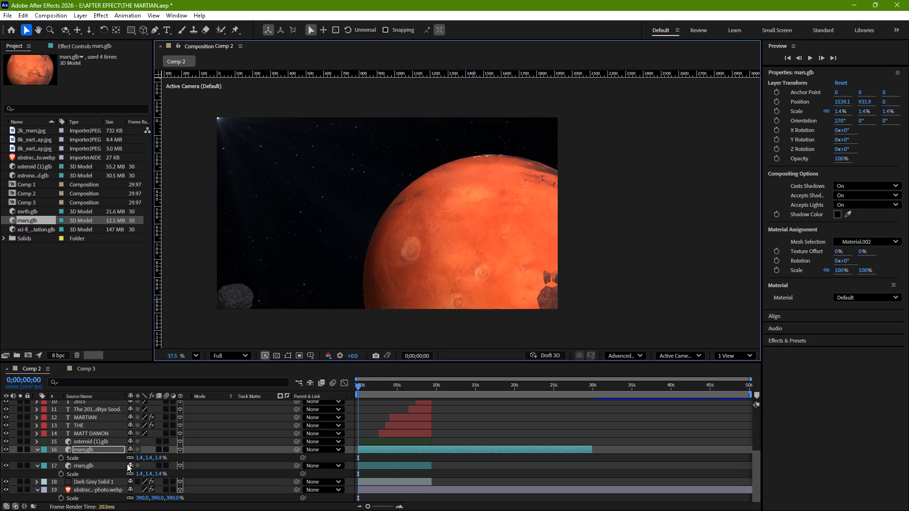
Compare the old and new Mars models by toggling their visibility and scrubbing the title animation, leaving the old one hidden.
left_click(5, 449)
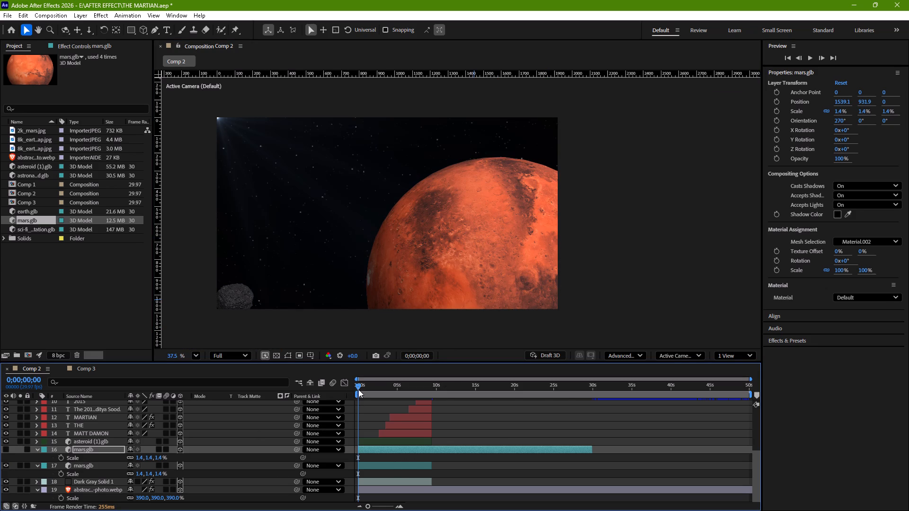
left_click_drag(358, 384, 425, 393)
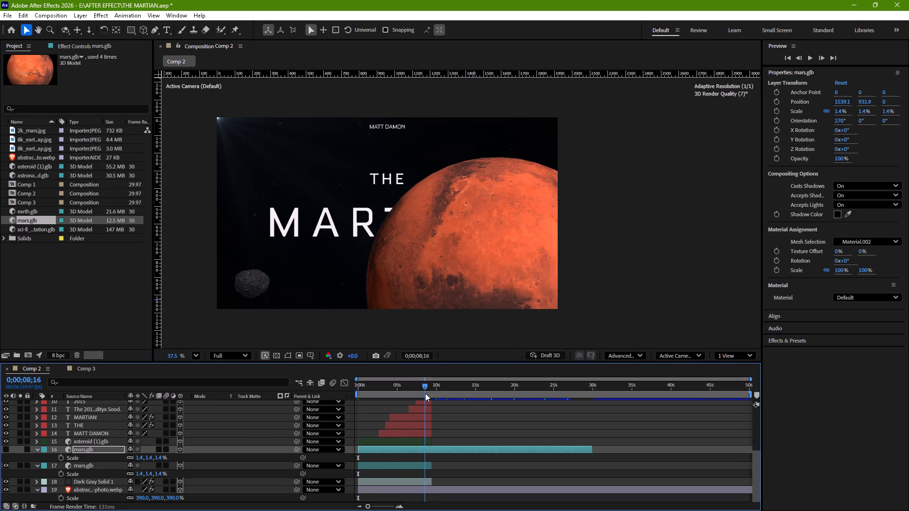
left_click_drag(425, 393, 422, 395)
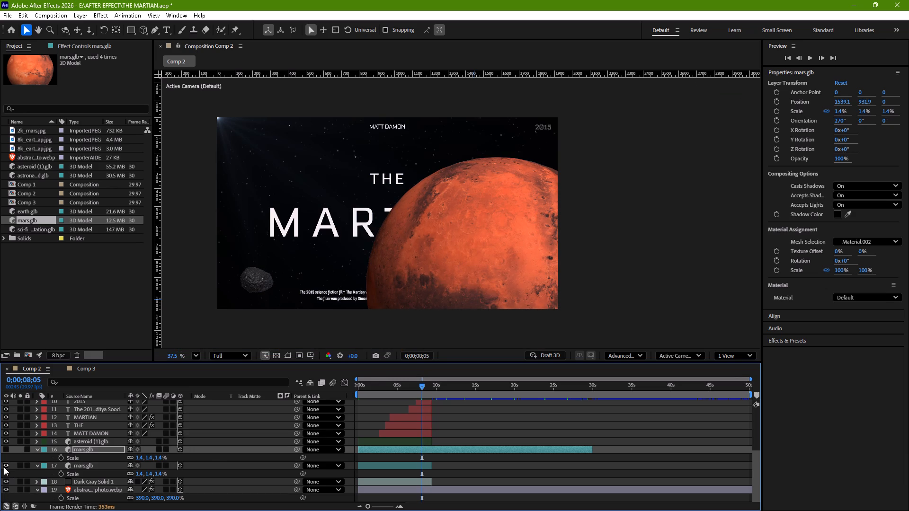
left_click(7, 449)
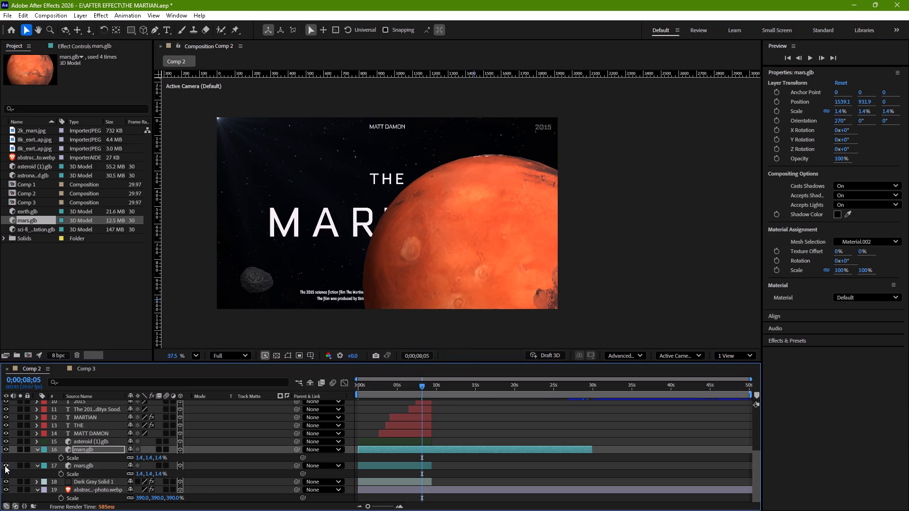
left_click(5, 466)
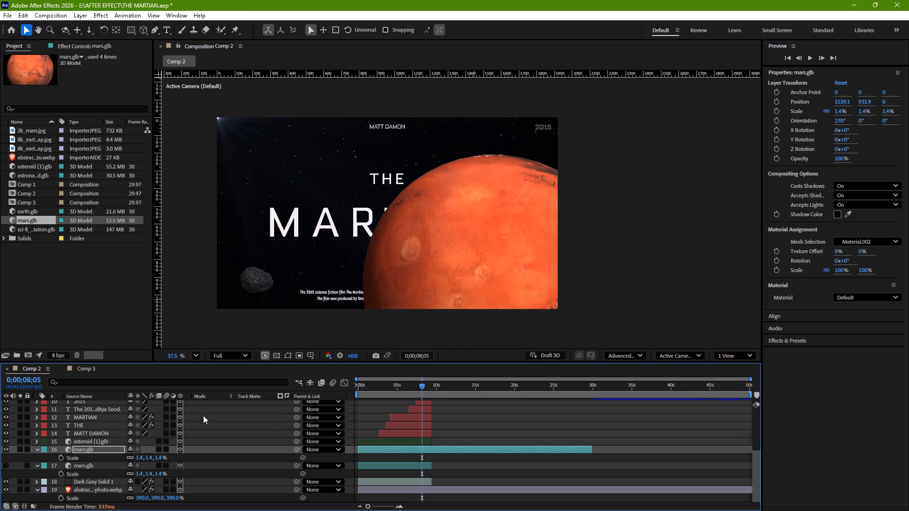
left_click_drag(422, 383, 392, 389)
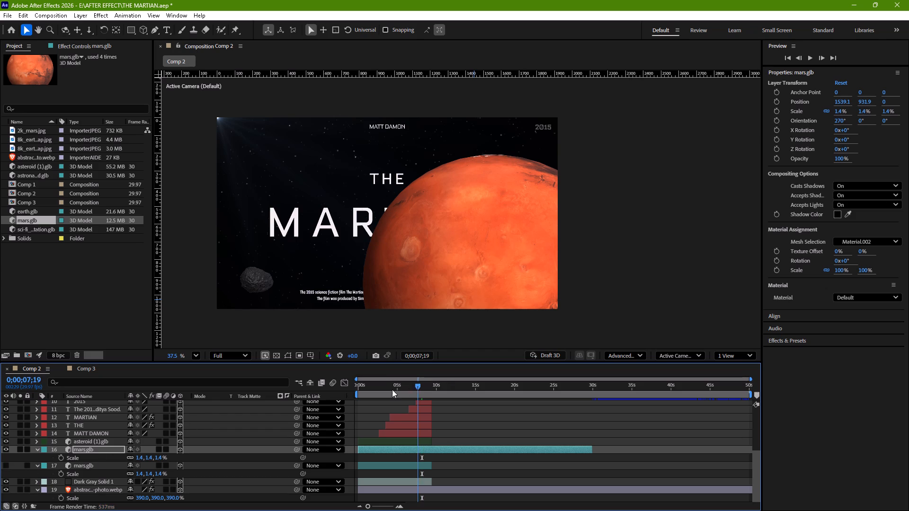
left_click_drag(392, 389, 402, 391)
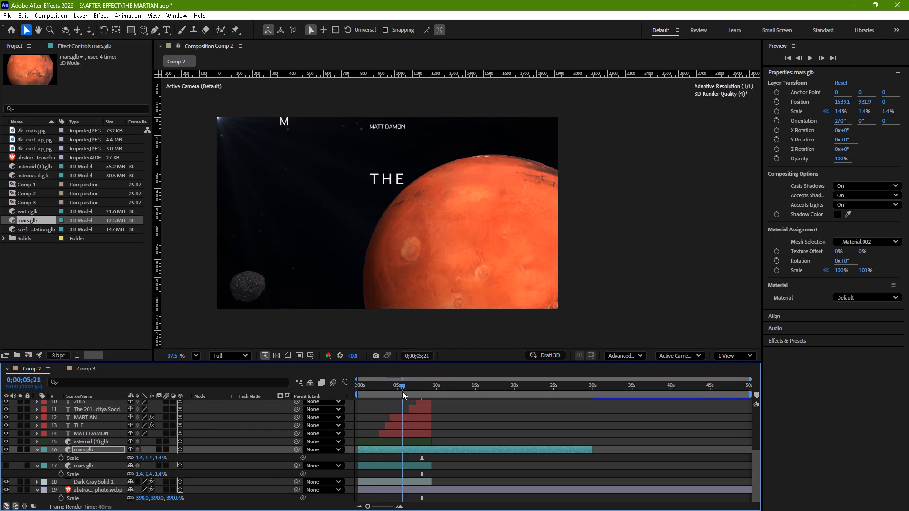
left_click_drag(402, 391, 415, 392)
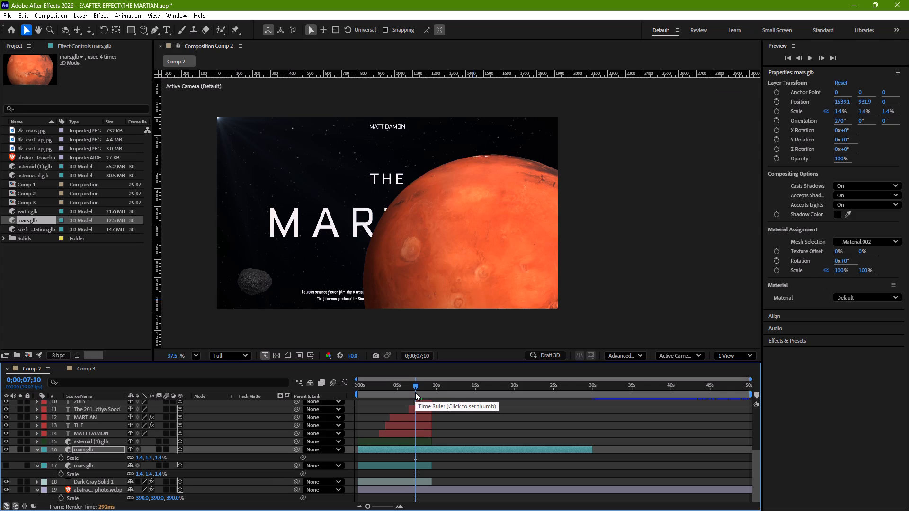
Delete the old, hidden mars.glb layer that ends with the title shot.
left_click(406, 466)
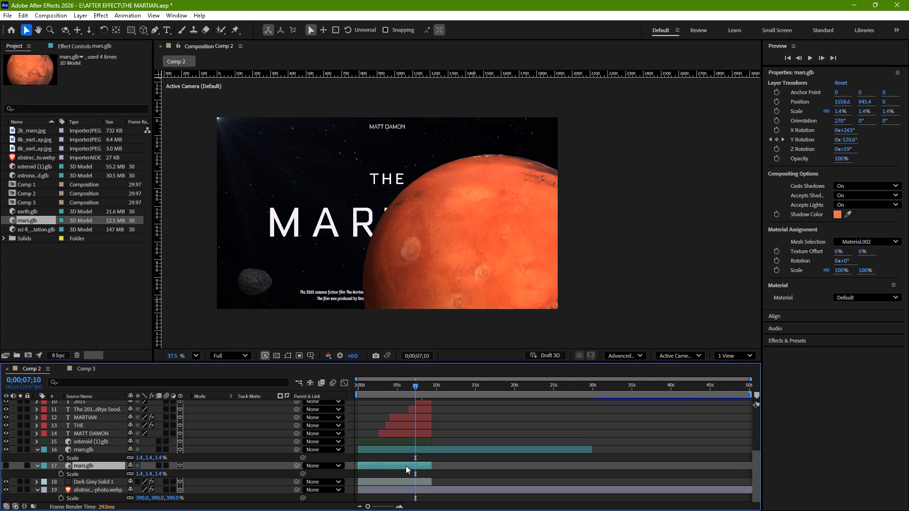
key("Delete")
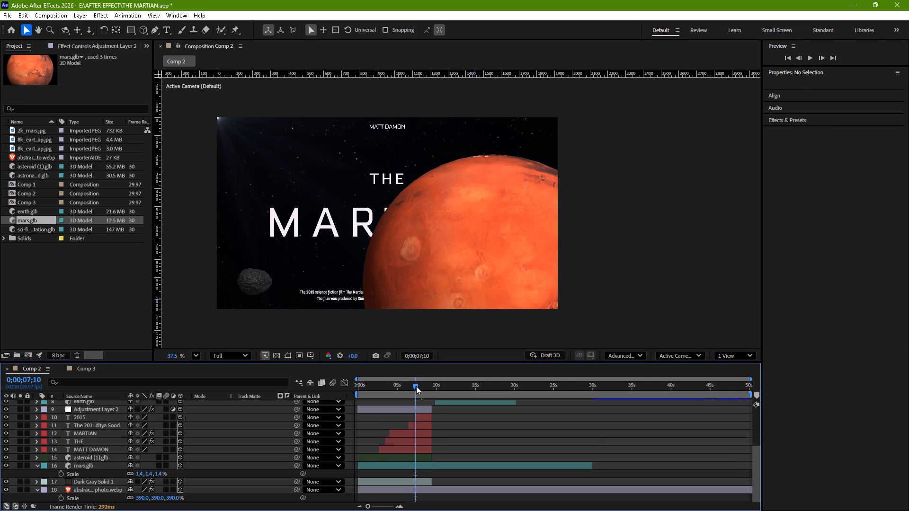
Check Dark Gray Solid 1 by toggling its visibility, and scrub the title animation with the remaining Mars model.
left_click(385, 480)
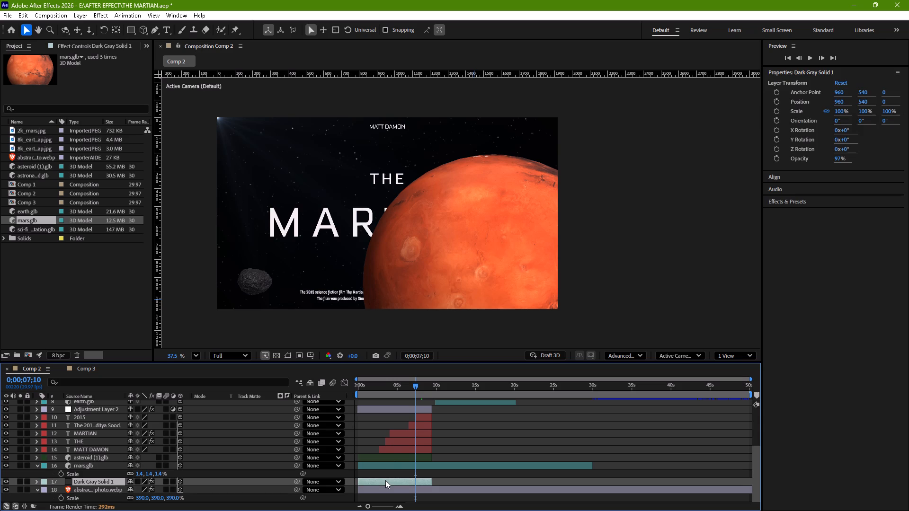
left_click(5, 481)
left_click(5, 481)
left_click(385, 456)
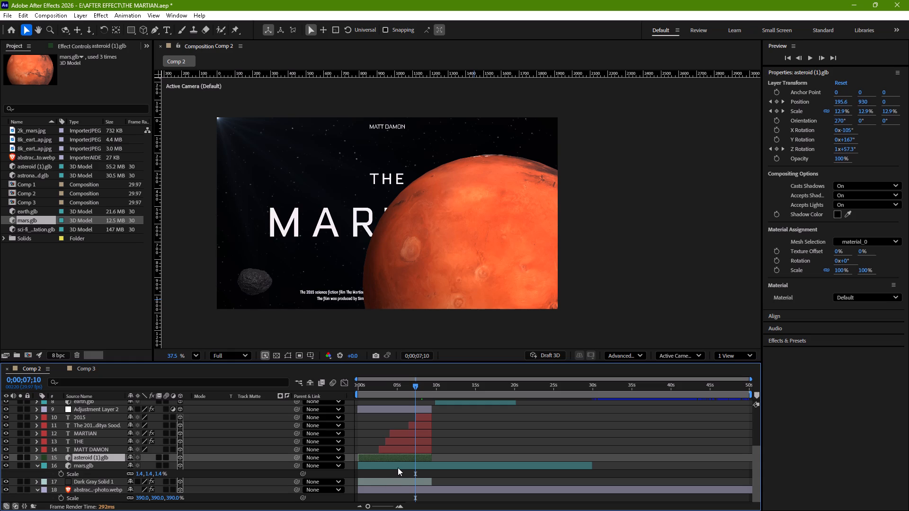
left_click(398, 467)
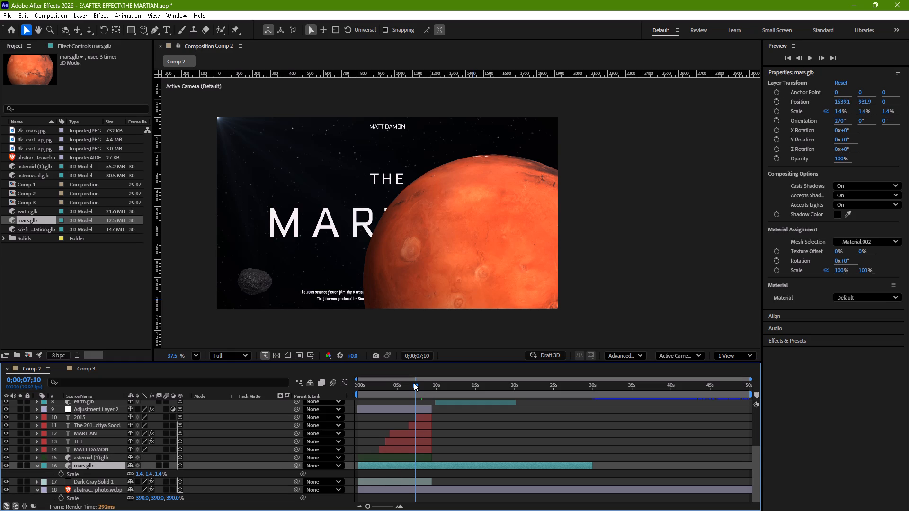
left_click_drag(414, 383, 370, 393)
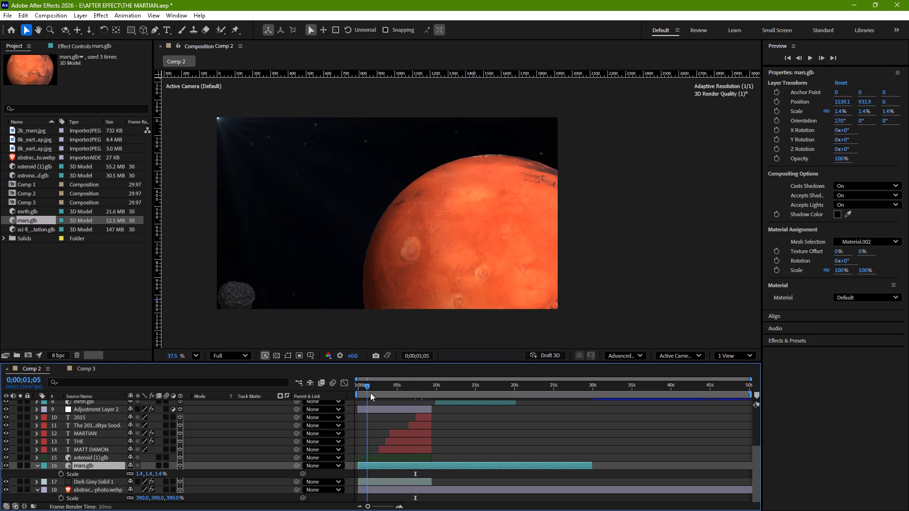
left_click_drag(370, 393, 420, 393)
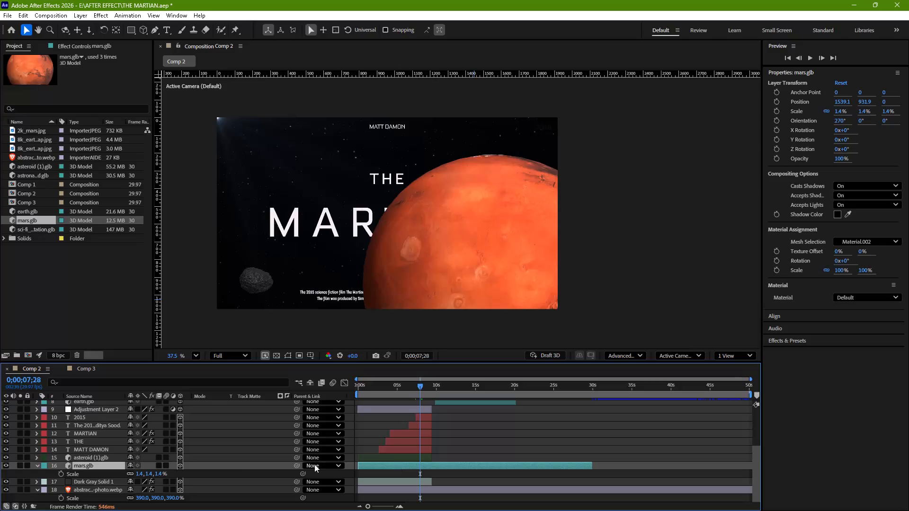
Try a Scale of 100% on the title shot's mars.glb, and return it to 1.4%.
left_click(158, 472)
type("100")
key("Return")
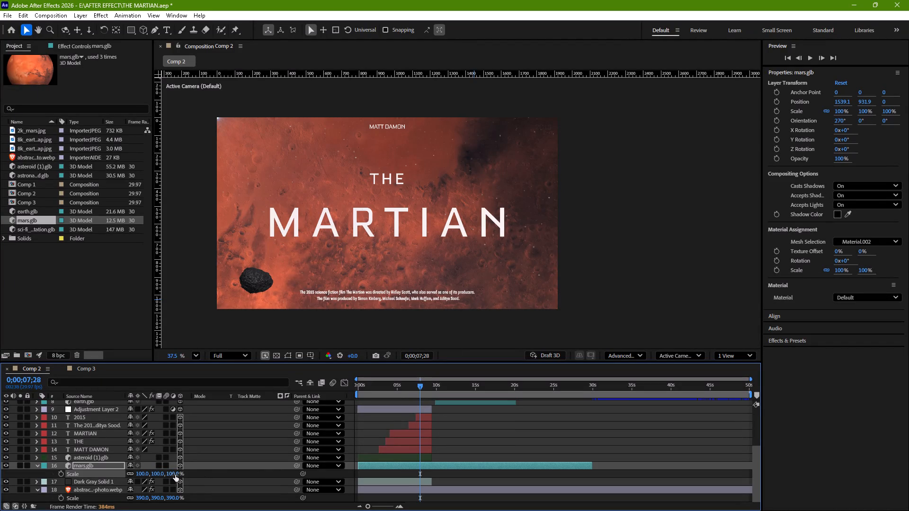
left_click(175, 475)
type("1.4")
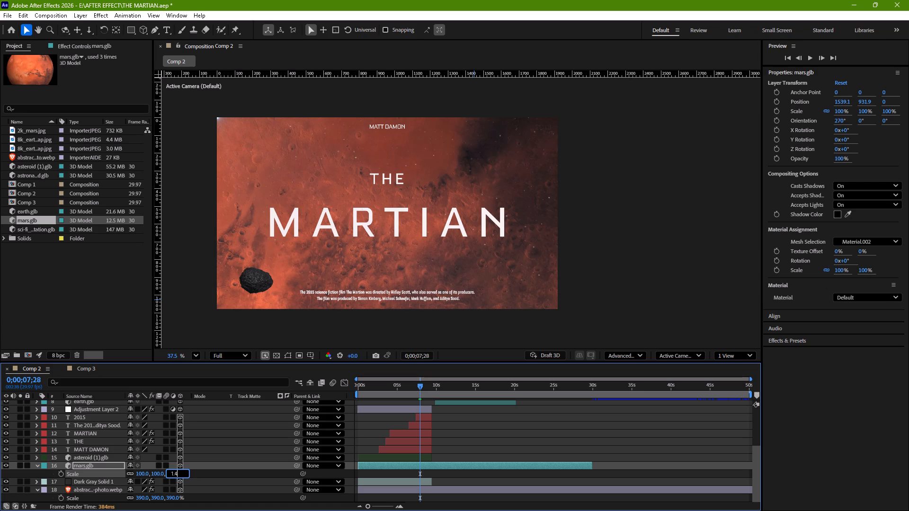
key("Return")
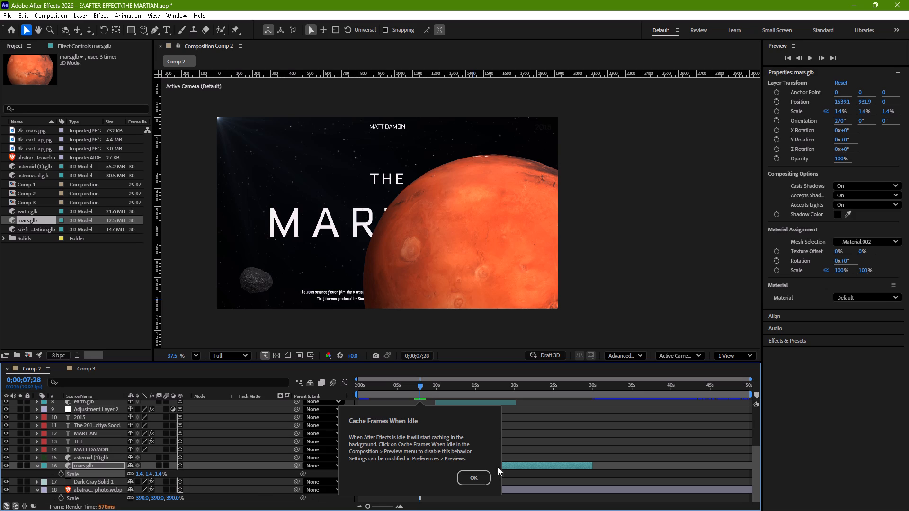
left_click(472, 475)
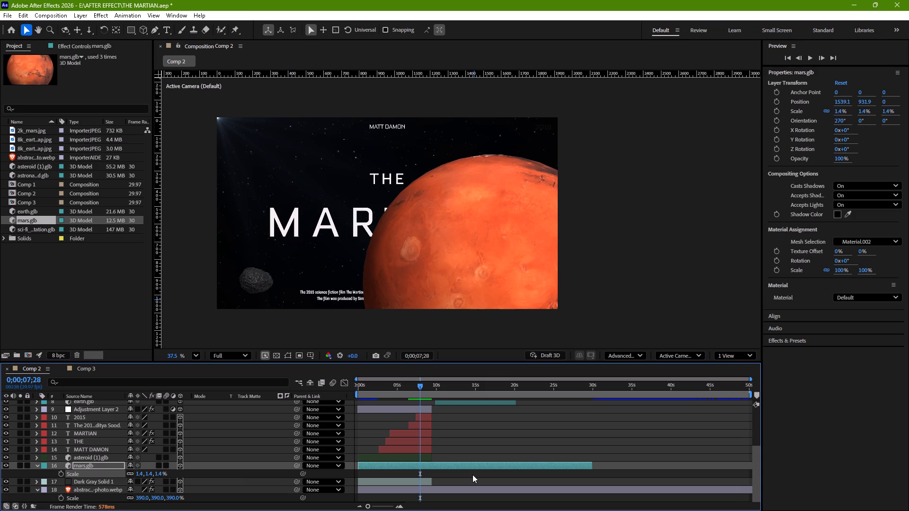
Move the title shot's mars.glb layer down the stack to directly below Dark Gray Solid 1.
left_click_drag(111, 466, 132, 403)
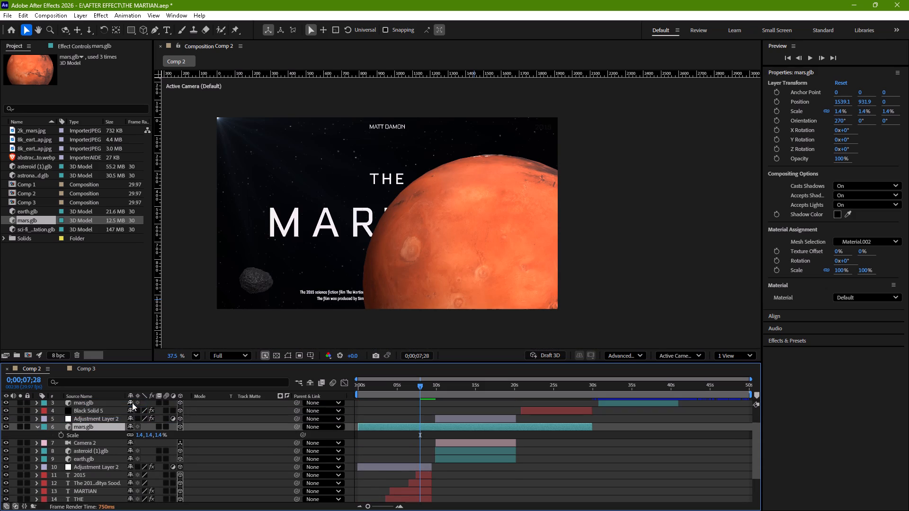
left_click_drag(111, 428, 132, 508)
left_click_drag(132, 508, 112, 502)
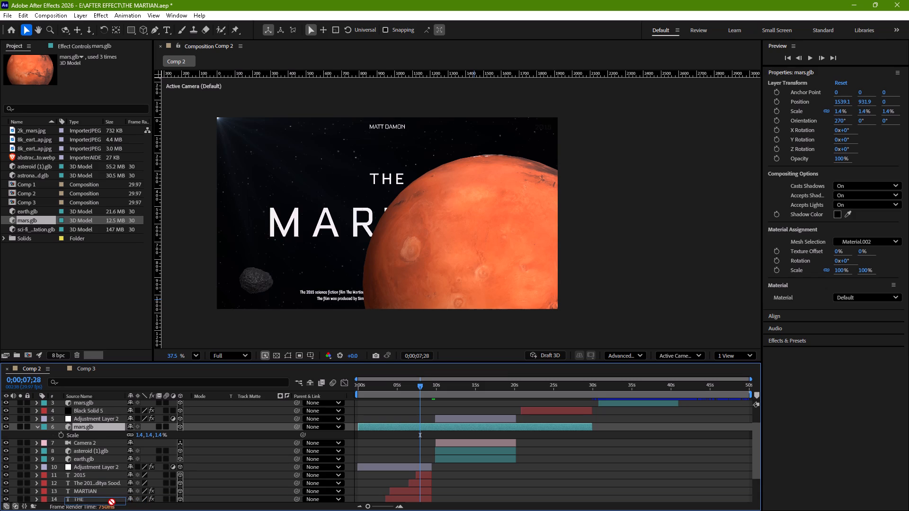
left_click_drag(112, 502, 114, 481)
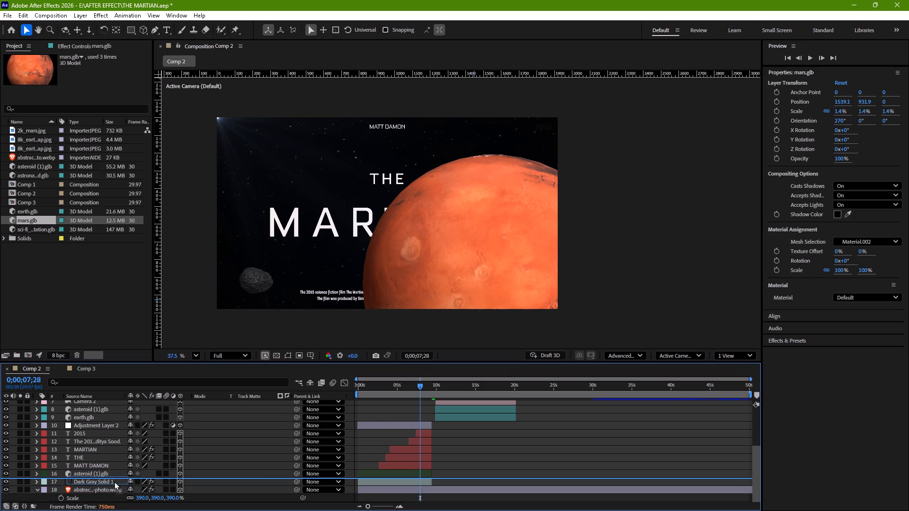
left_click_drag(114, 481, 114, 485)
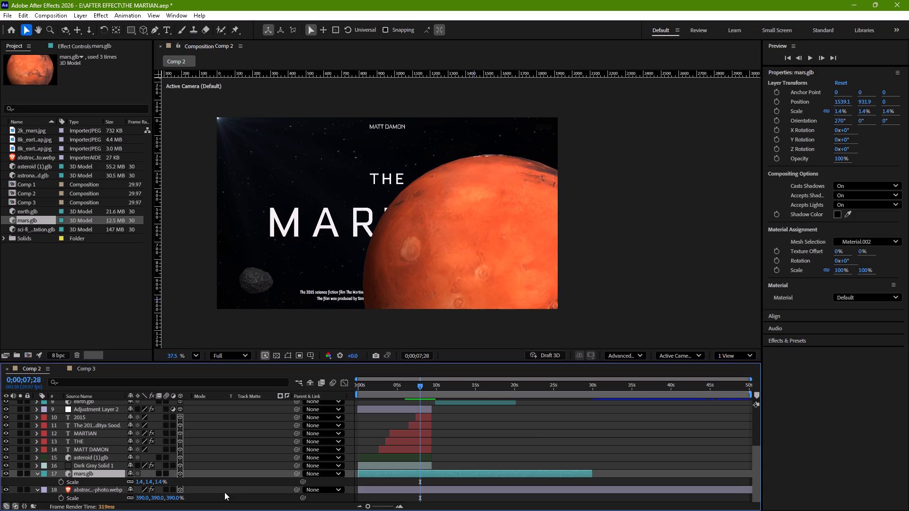
Delete the remaining title-shot mars.glb layer from Comp 2.
left_click(446, 472)
key("Delete")
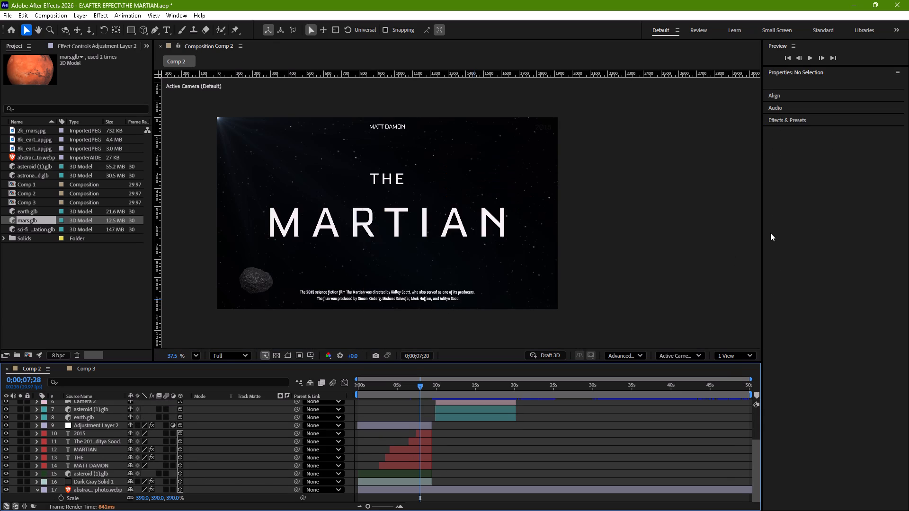
Open the effects and presets browser.
left_click(796, 122)
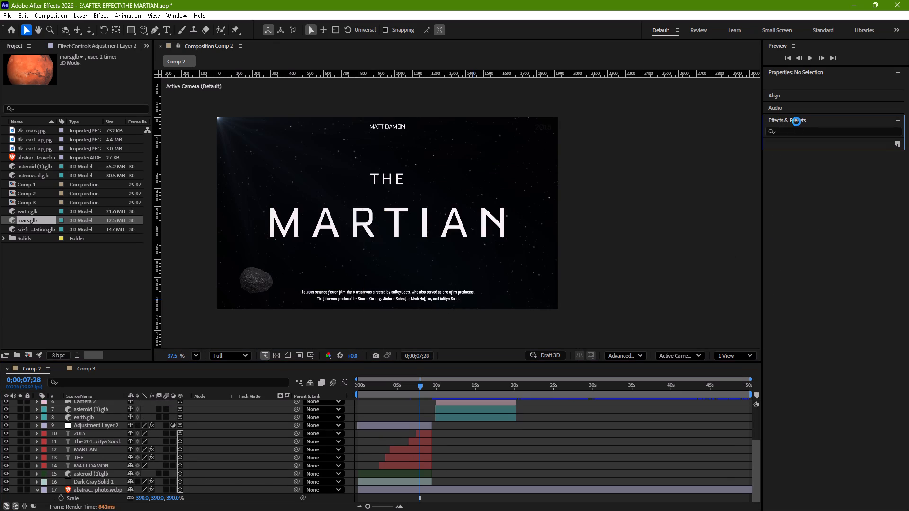